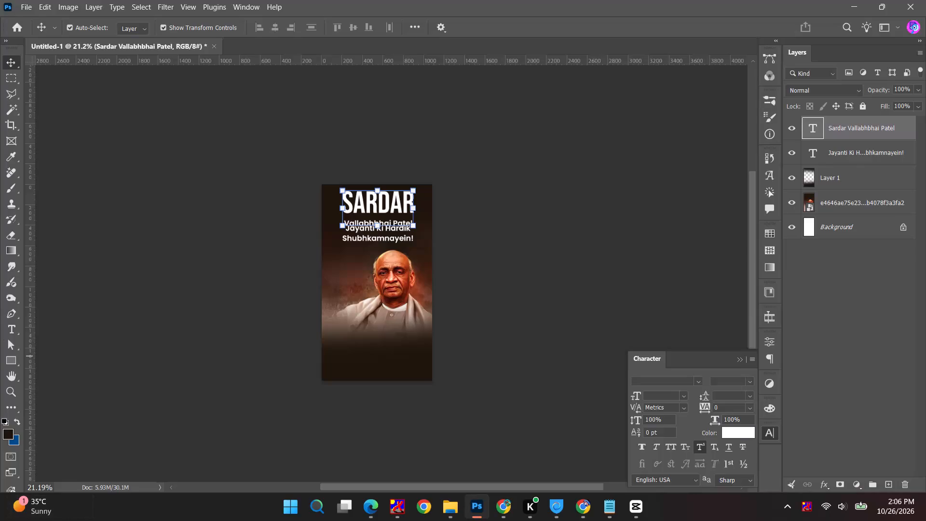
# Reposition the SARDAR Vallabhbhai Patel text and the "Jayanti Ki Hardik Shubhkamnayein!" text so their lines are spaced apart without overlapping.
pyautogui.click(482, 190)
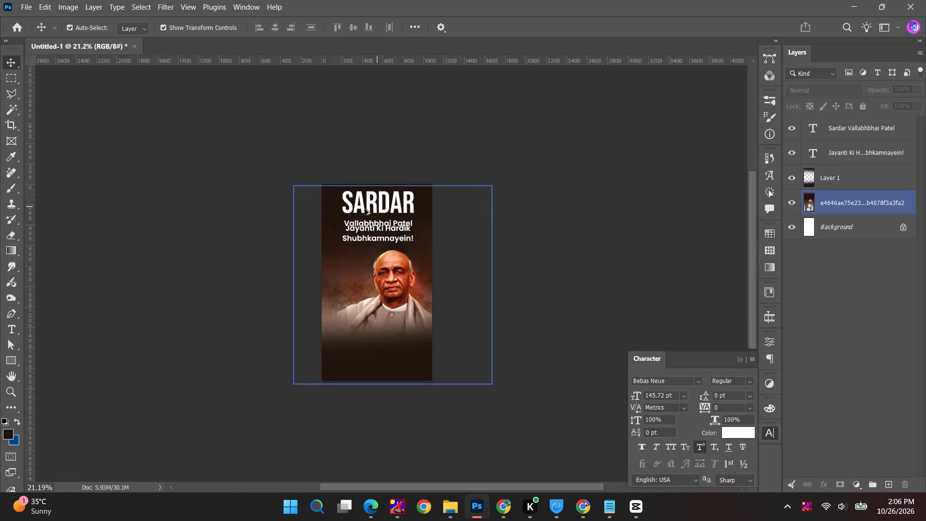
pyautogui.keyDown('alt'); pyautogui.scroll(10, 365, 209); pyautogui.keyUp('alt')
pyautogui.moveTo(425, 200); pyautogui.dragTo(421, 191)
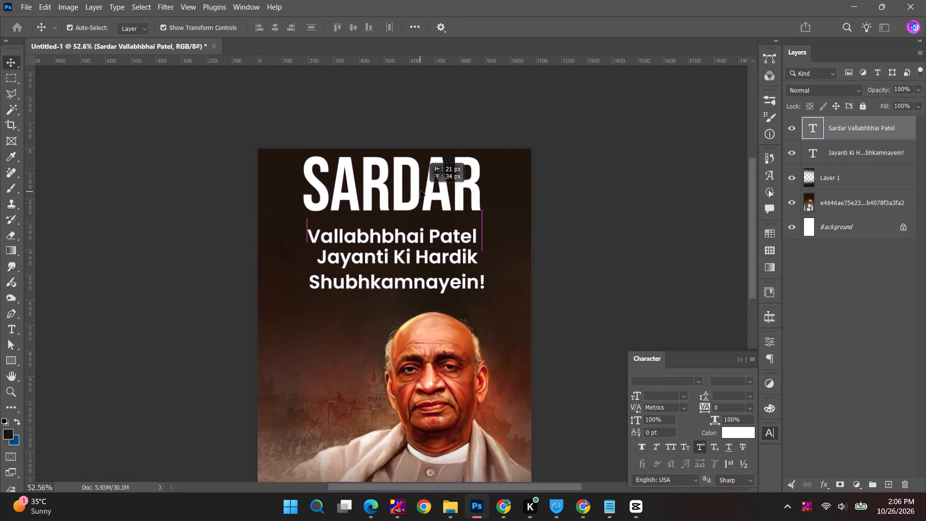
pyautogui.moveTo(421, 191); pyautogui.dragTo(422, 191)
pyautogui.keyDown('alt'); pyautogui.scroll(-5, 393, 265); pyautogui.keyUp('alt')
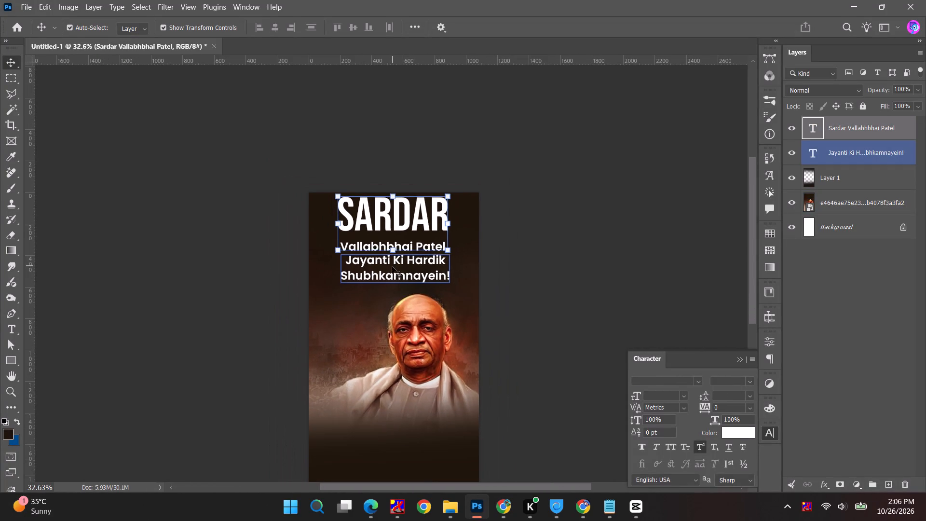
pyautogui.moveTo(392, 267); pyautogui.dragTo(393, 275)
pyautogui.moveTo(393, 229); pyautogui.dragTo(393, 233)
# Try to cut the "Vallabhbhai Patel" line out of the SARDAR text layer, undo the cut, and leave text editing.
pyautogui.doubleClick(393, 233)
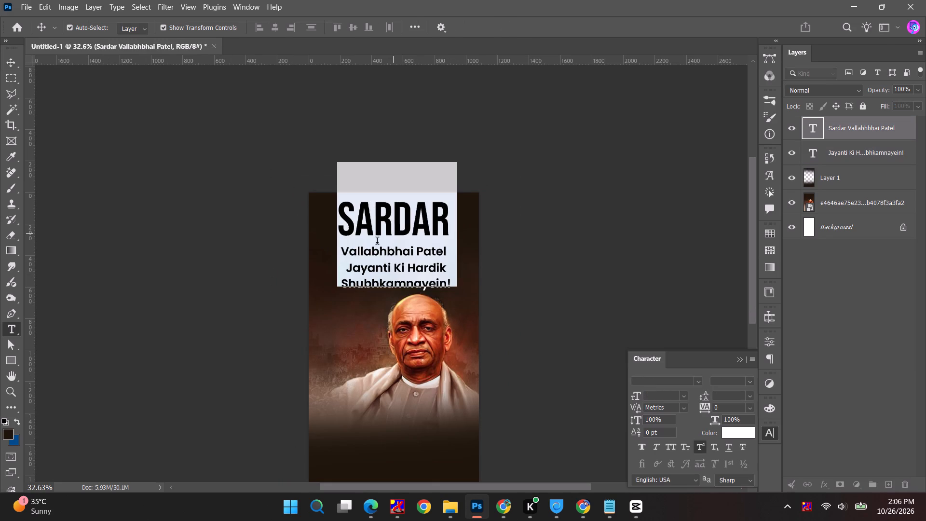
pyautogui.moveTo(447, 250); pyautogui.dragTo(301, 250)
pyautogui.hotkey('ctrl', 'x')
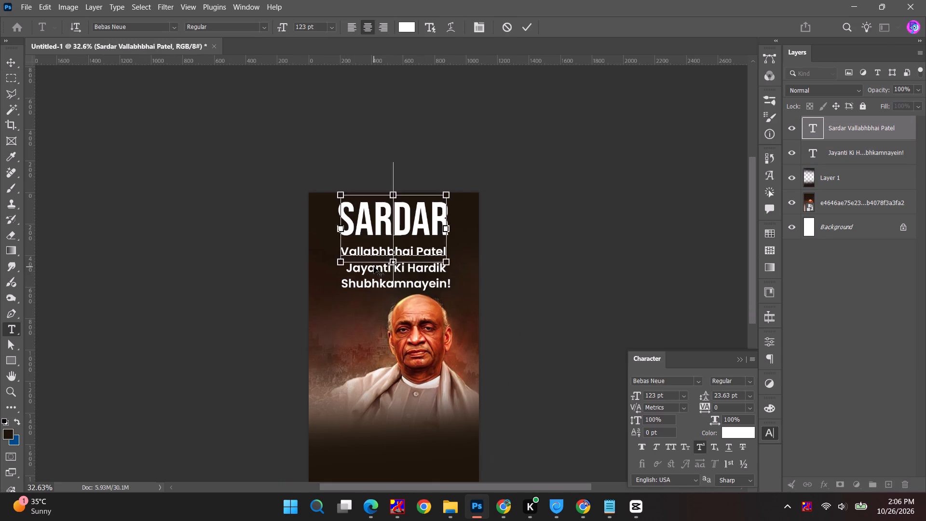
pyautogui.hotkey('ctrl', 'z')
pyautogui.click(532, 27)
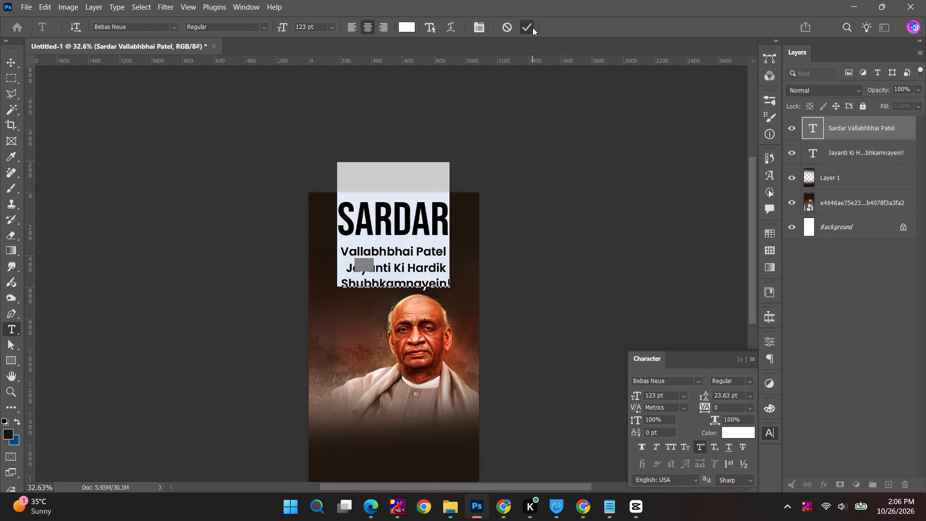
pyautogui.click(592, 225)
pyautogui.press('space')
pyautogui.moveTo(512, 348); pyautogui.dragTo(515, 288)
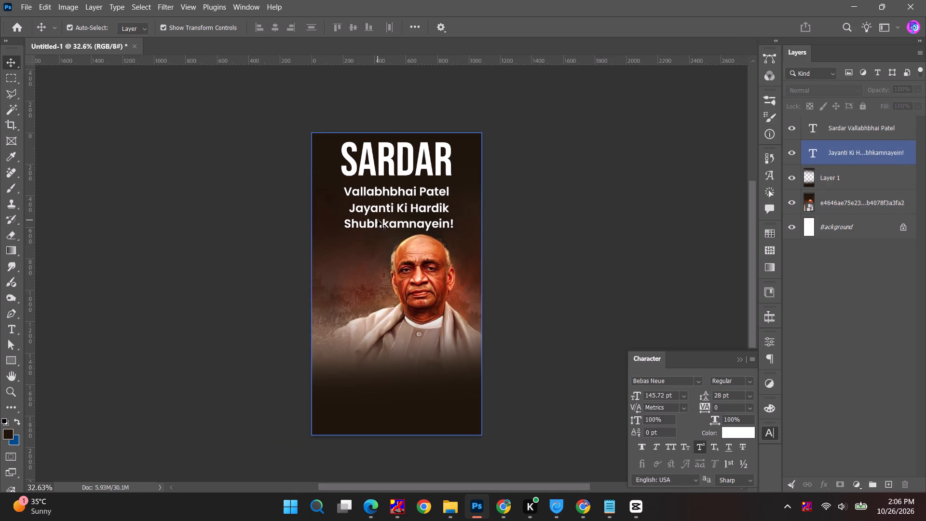
# Switch to CapCut and review the reel's captions and clips leading up to the SARDAR title.
pyautogui.hotkey('alt', 'Tab')
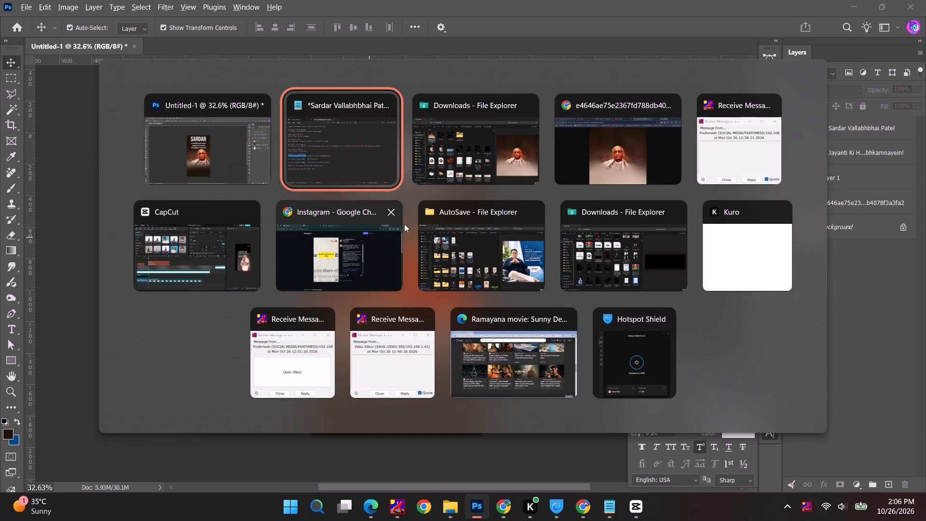
pyautogui.keyDown('alt'); pyautogui.click(648, 511); pyautogui.keyUp('alt')
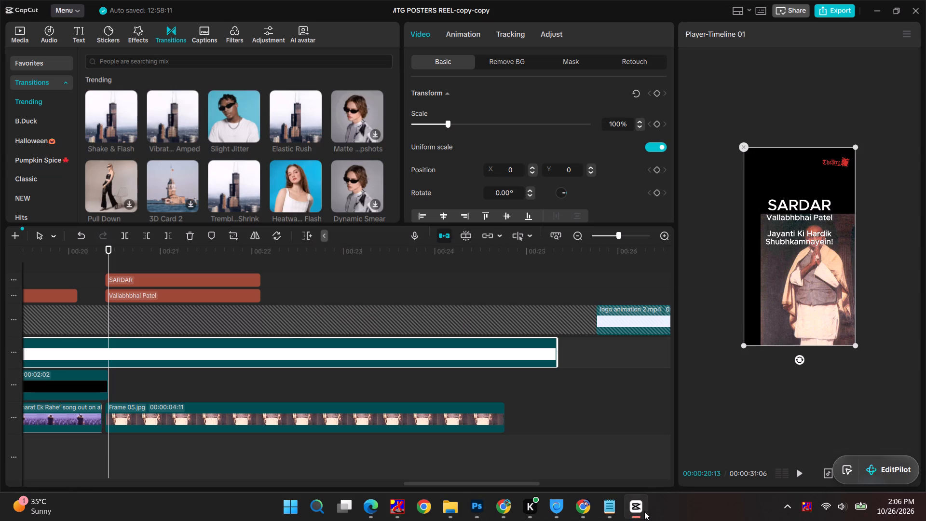
pyautogui.moveTo(109, 249); pyautogui.dragTo(0, 248)
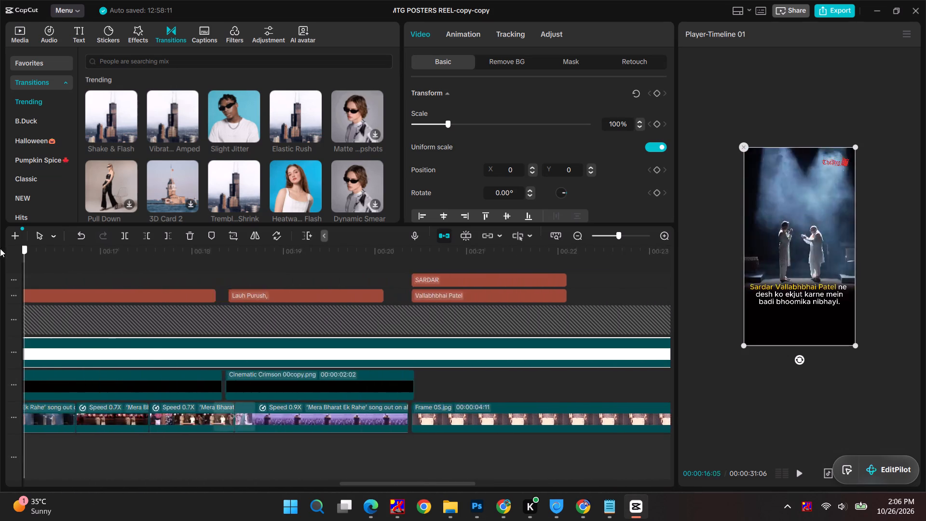
pyautogui.moveTo(0, 248); pyautogui.dragTo(375, 243)
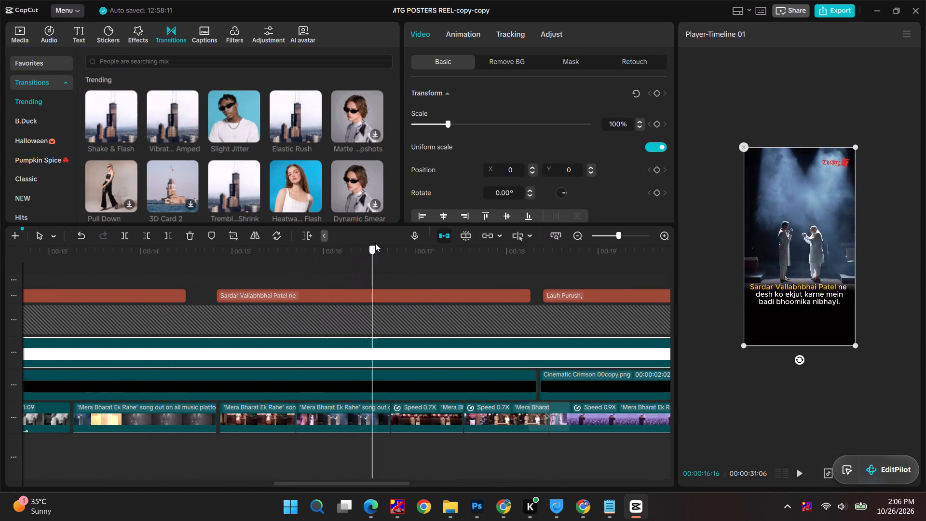
pyautogui.moveTo(375, 243); pyautogui.dragTo(637, 233)
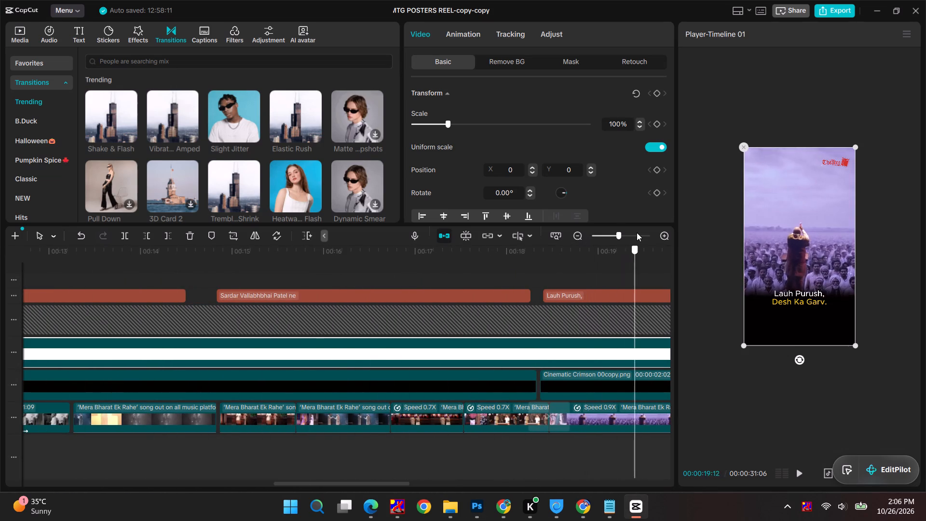
pyautogui.moveTo(637, 233); pyautogui.dragTo(678, 228)
# Switch back to Photoshop and delete both text layers from the poster, leaving only the portrait and gradient artwork.
pyautogui.hotkey('alt', 'Tab')
pyautogui.keyDown('alt'); pyautogui.click(336, 148); pyautogui.keyUp('alt')
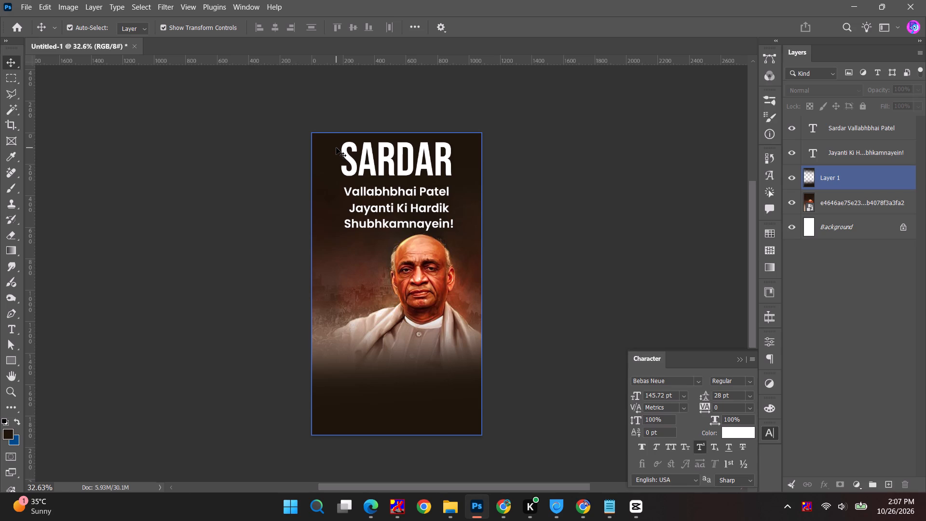
pyautogui.click(413, 171)
pyautogui.click(414, 214)
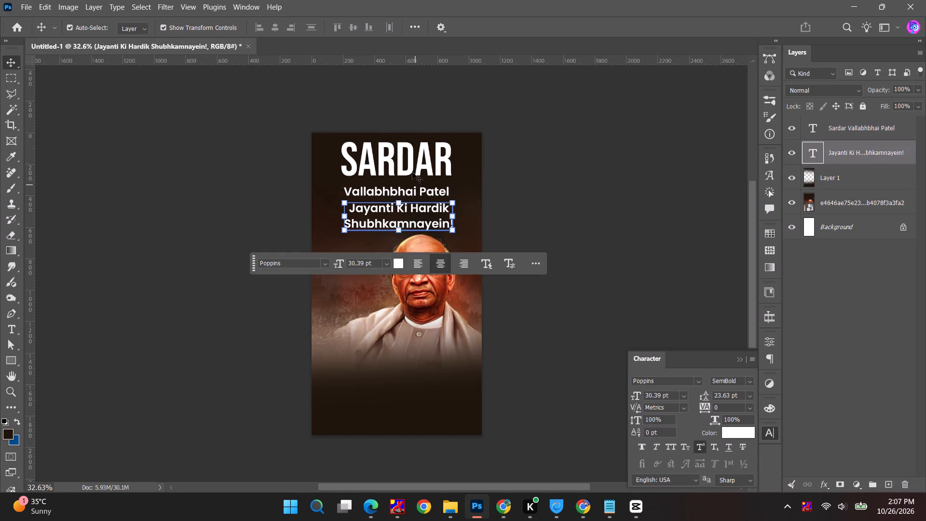
pyautogui.keyDown('shift'); pyautogui.click(412, 169); pyautogui.keyUp('shift')
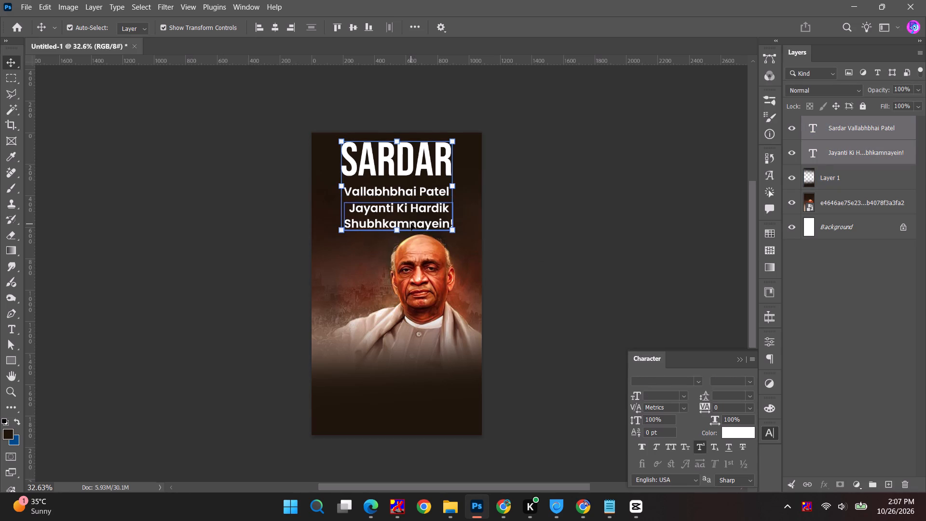
pyautogui.press('BackSpace')
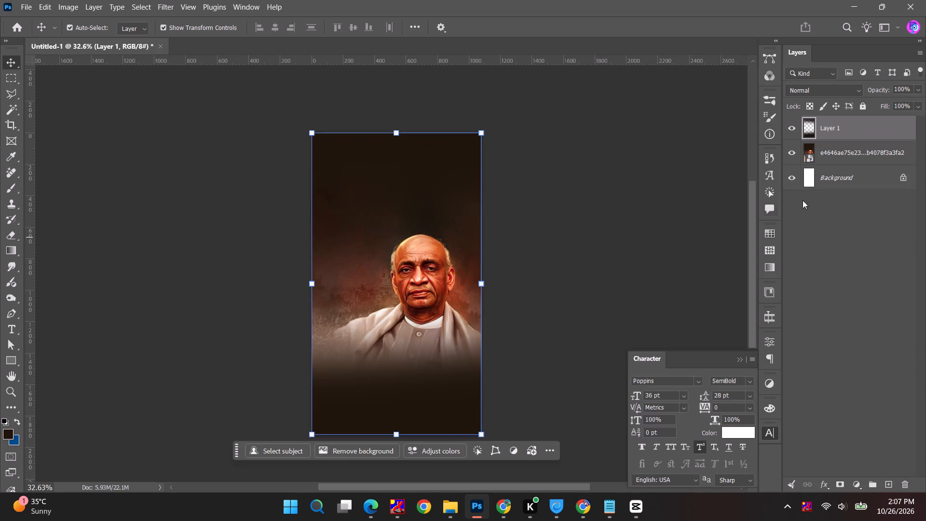
# Export the artwork as a PNG named Sardar into the Downloads folder.
pyautogui.click(20, 0)
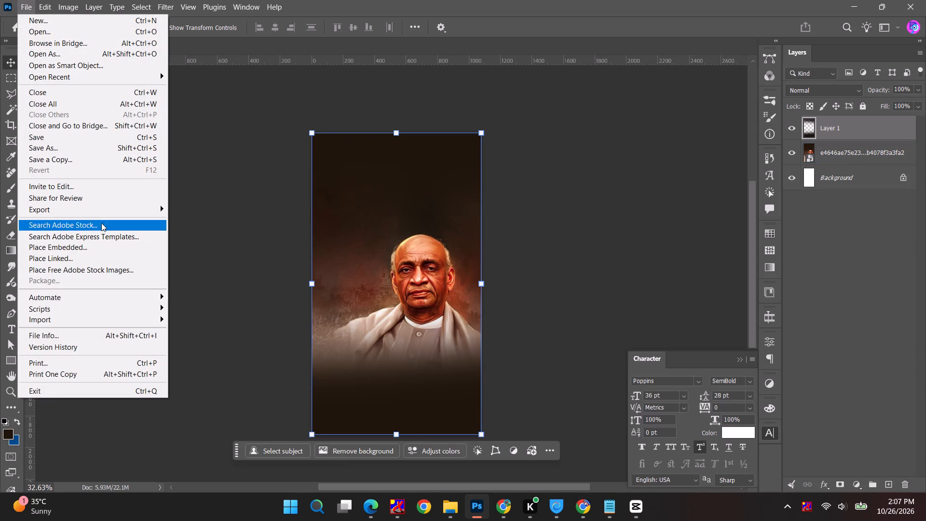
pyautogui.click(215, 211)
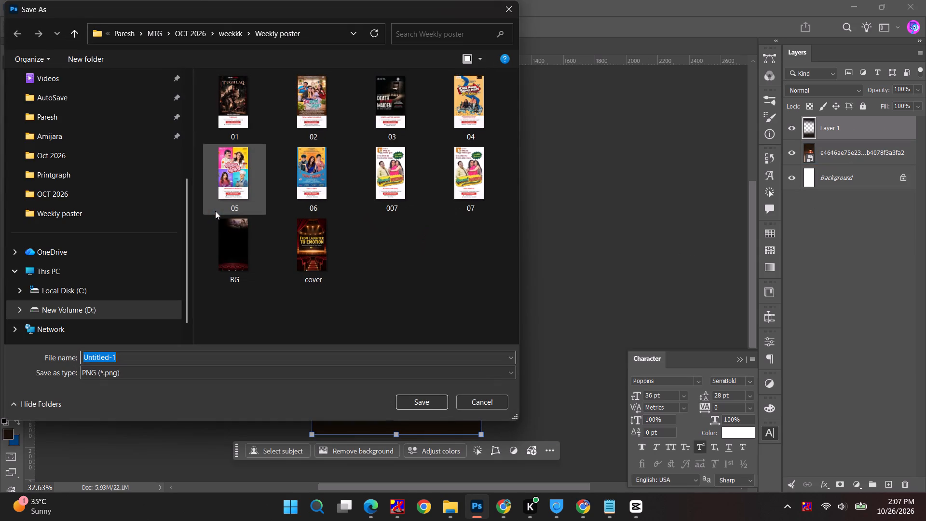
pyautogui.scroll(4, 38, 97)
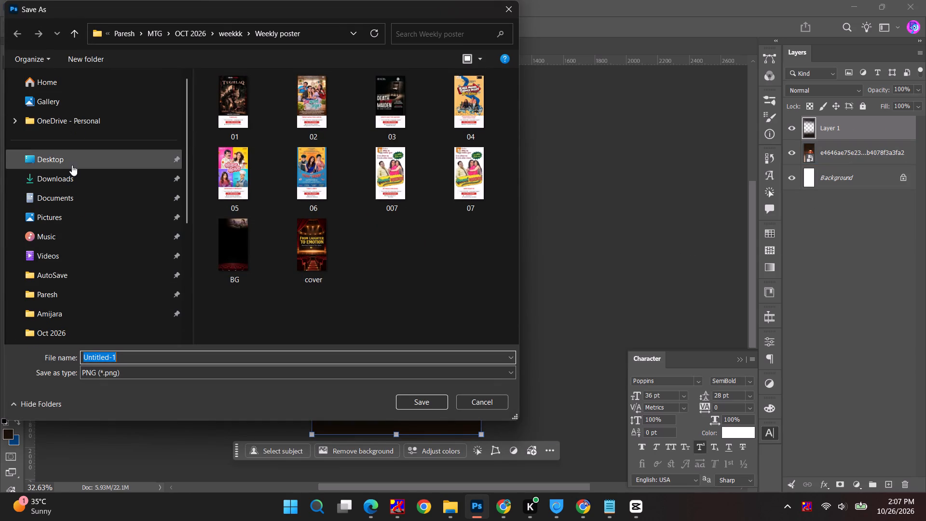
pyautogui.click(61, 173)
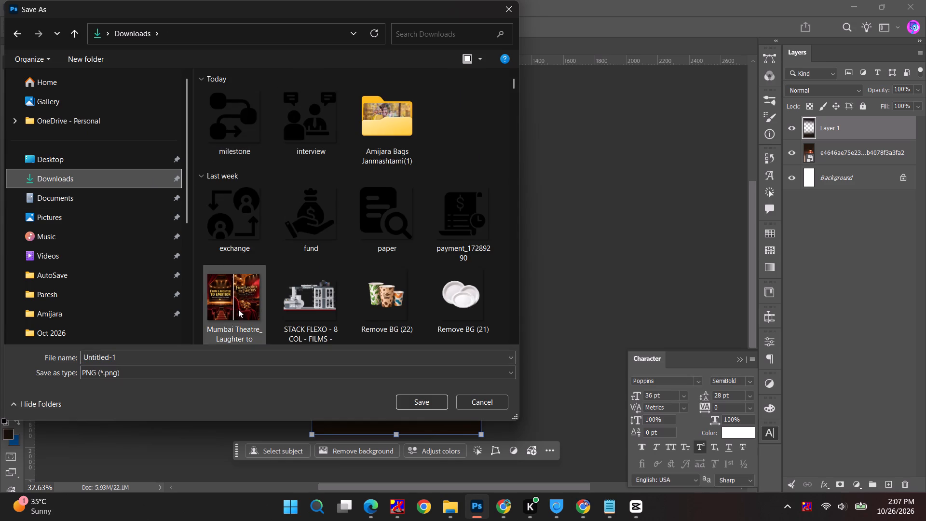
pyautogui.click(160, 355)
pyautogui.write('Sardar')
pyautogui.press('Return')
# Import the Sardar image from the Downloads folder into the CapCut project's media.
pyautogui.hotkey('alt', 'Tab')
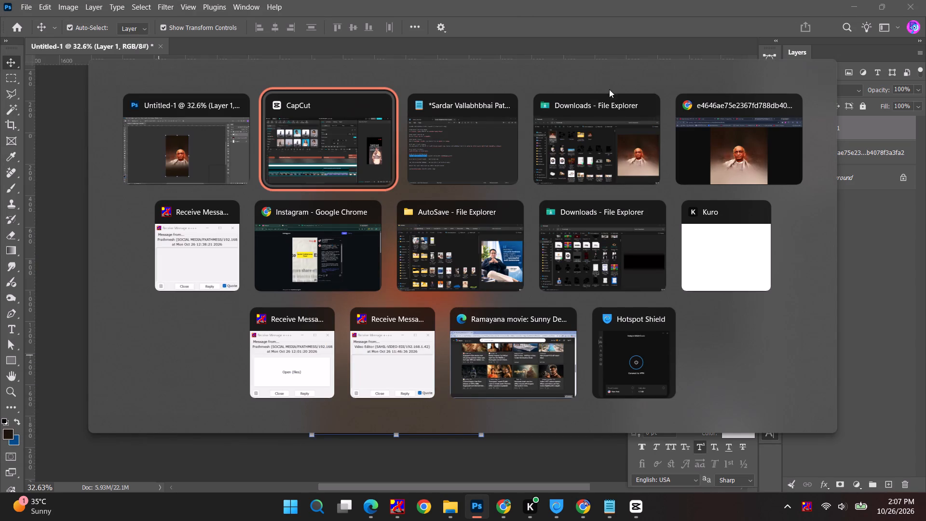
pyautogui.keyDown('alt'); pyautogui.click(452, 260); pyautogui.keyUp('alt')
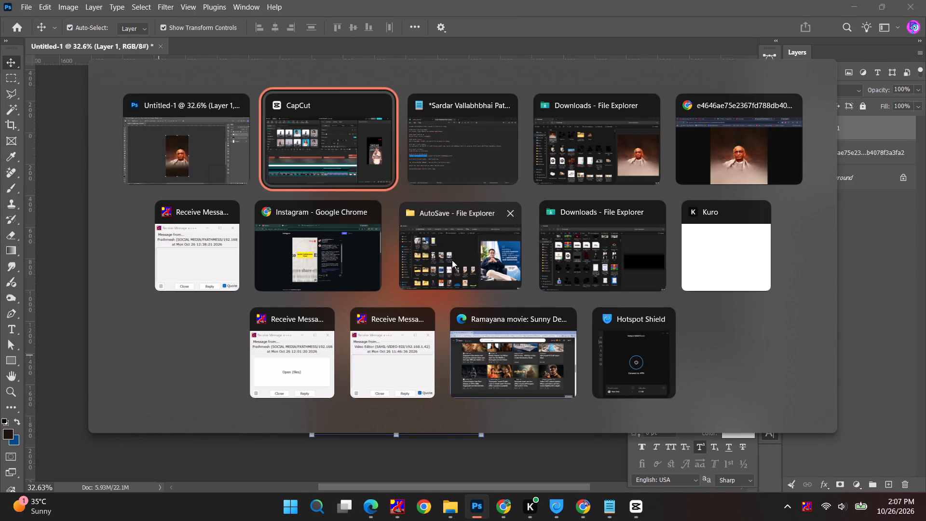
pyautogui.click(76, 189)
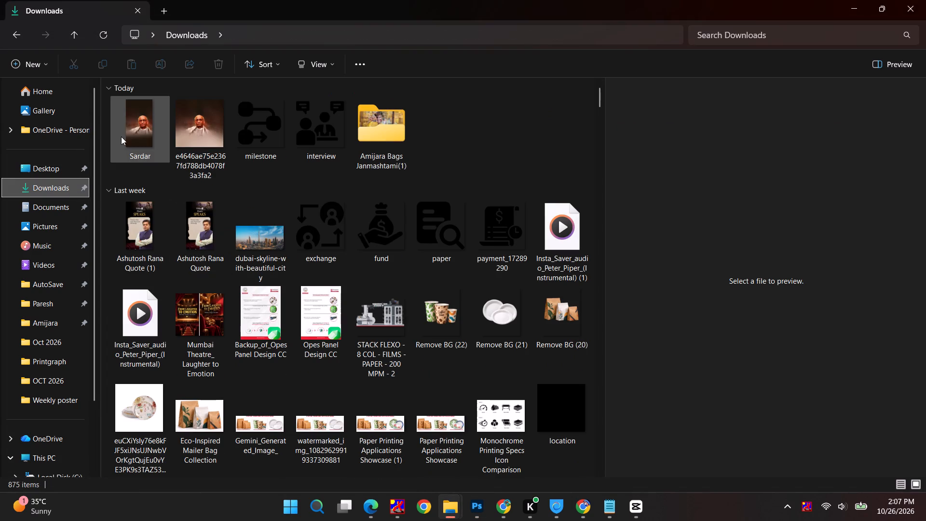
pyautogui.click(142, 136)
pyautogui.click(639, 512)
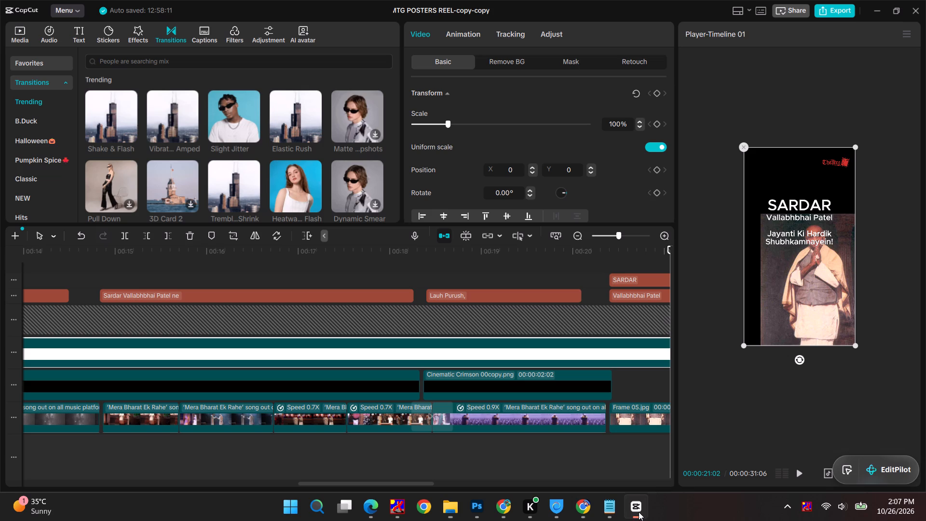
pyautogui.scroll(-4, 302, 256)
pyautogui.keyDown('ctrl'); pyautogui.scroll(-19, 288, 293); pyautogui.keyUp('ctrl')
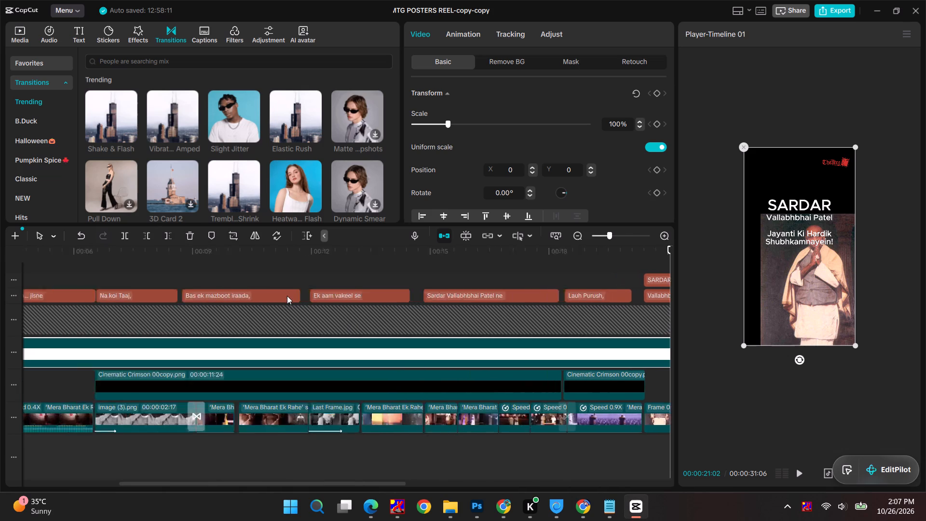
pyautogui.keyDown('ctrl'); pyautogui.scroll(-14, 287, 296); pyautogui.keyUp('ctrl')
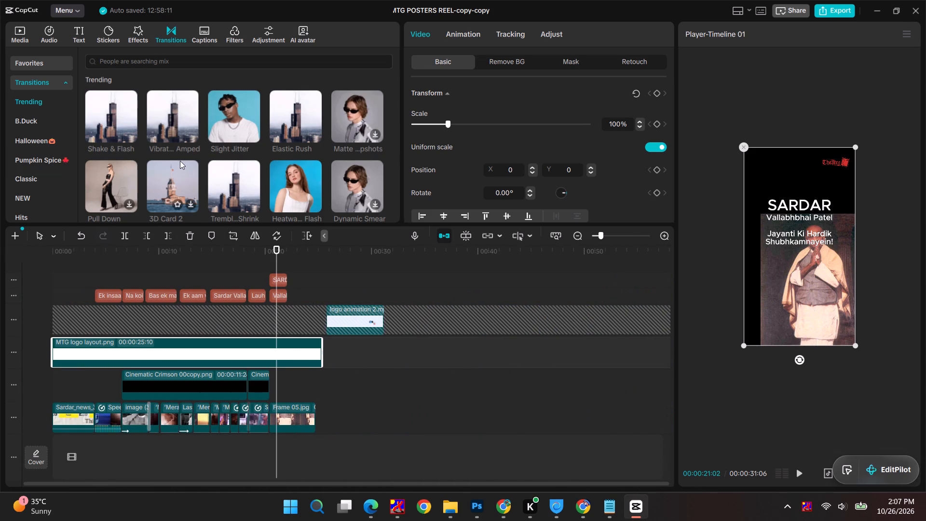
pyautogui.scroll(4, 180, 168)
pyautogui.click(28, 35)
pyautogui.hotkey('alt', 'Tab')
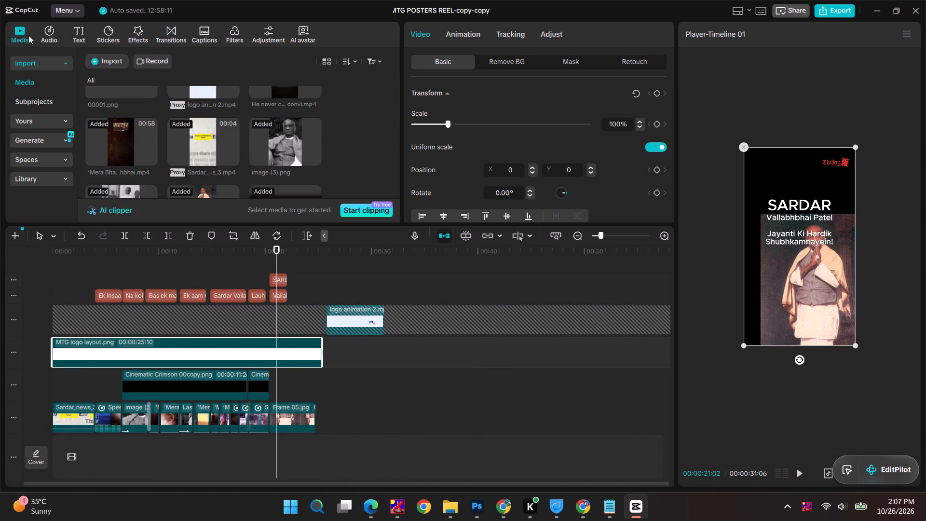
pyautogui.keyDown('alt'); pyautogui.click(314, 138); pyautogui.keyUp('alt')
pyautogui.moveTo(150, 137); pyautogui.dragTo(204, 166)
pyautogui.hotkey('alt', 'Tab')
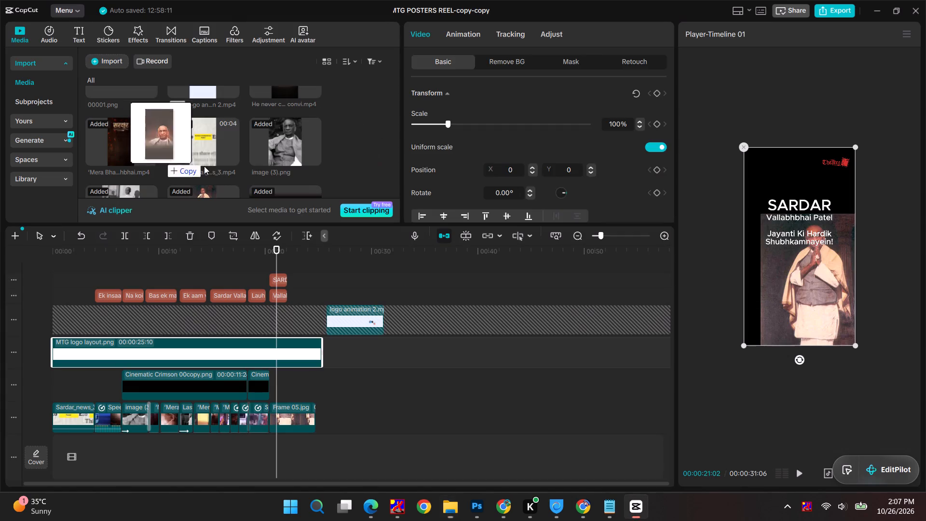
pyautogui.moveTo(204, 166); pyautogui.dragTo(367, 155)
# Place Sardar.png on the track above Frame 05.jpg, following the second Cinematic Crimson clip, without replacing an existing clip.
pyautogui.moveTo(116, 163); pyautogui.dragTo(321, 401)
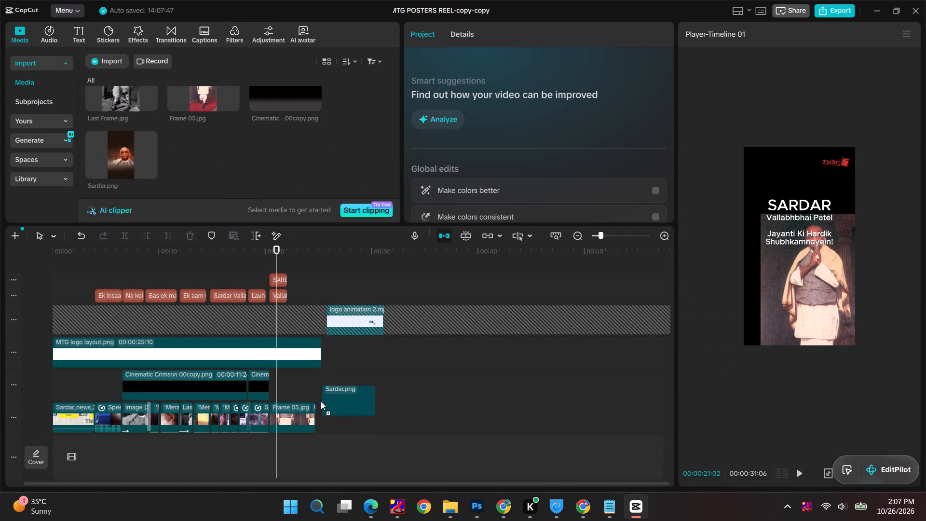
pyautogui.moveTo(321, 401); pyautogui.dragTo(278, 369)
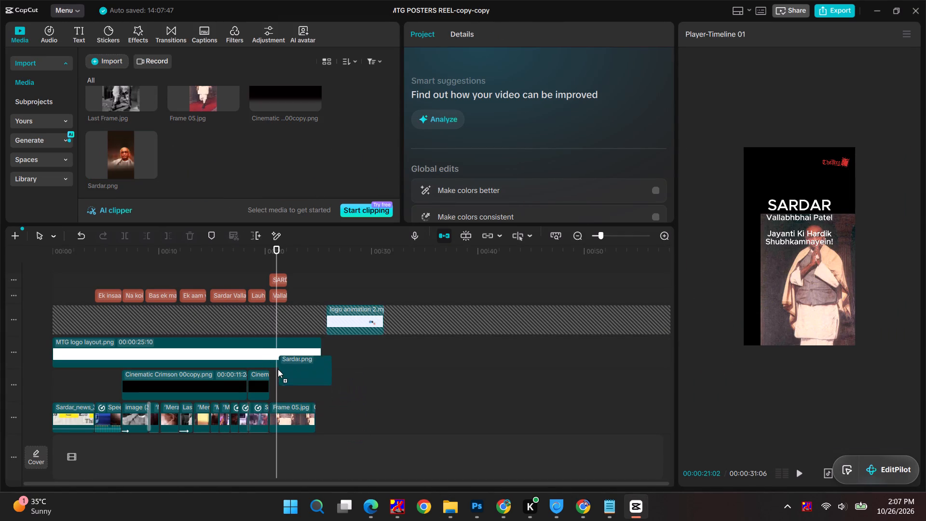
pyautogui.moveTo(278, 369); pyautogui.dragTo(265, 368)
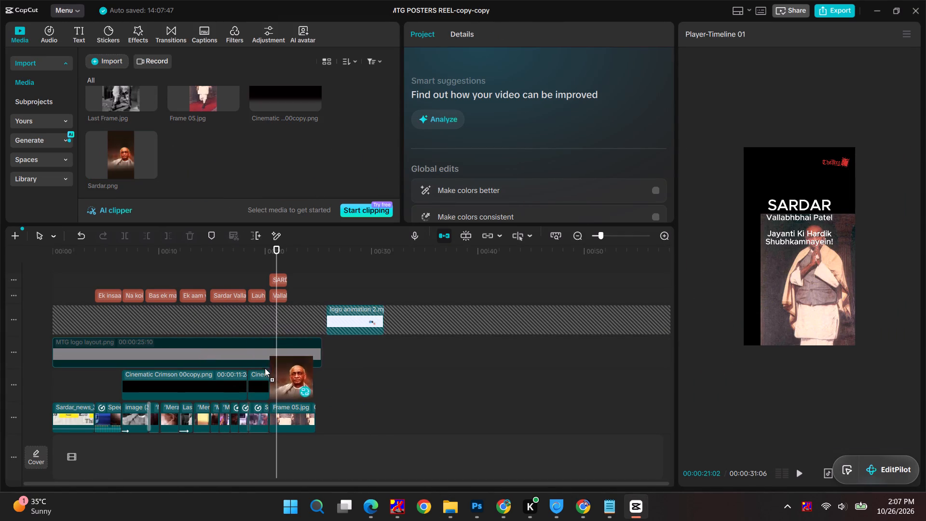
pyautogui.moveTo(265, 368); pyautogui.dragTo(264, 376)
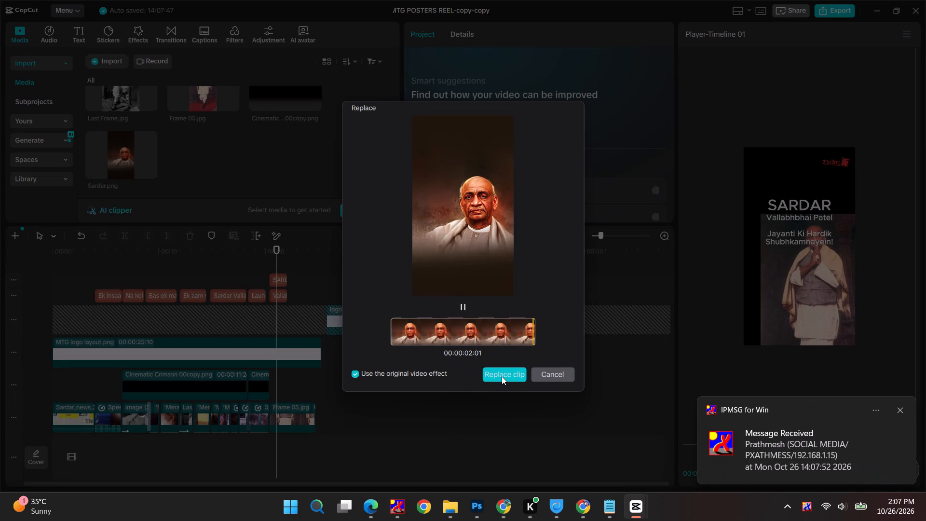
pyautogui.click(544, 373)
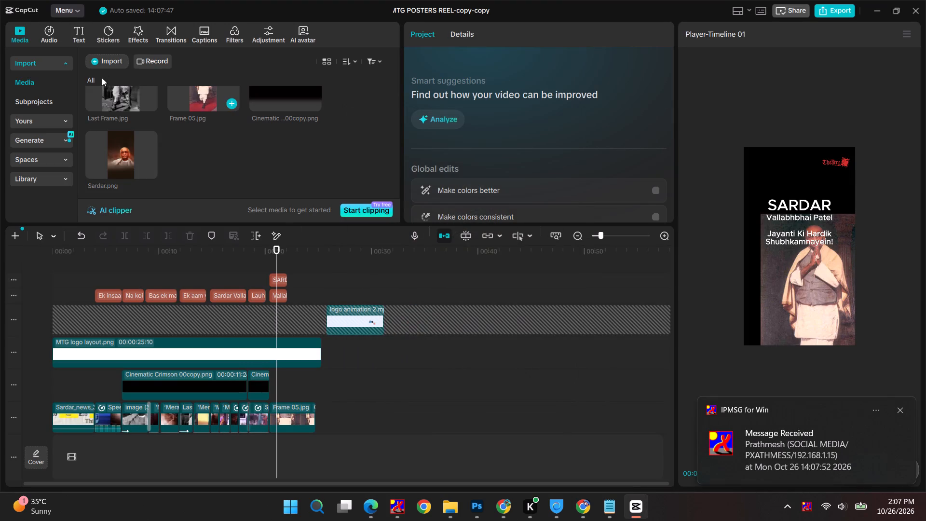
# Place Sardar.png on the track above Frame 05.jpg, directly after the second Cinematic Crimson clip.
pyautogui.moveTo(123, 166); pyautogui.dragTo(270, 381)
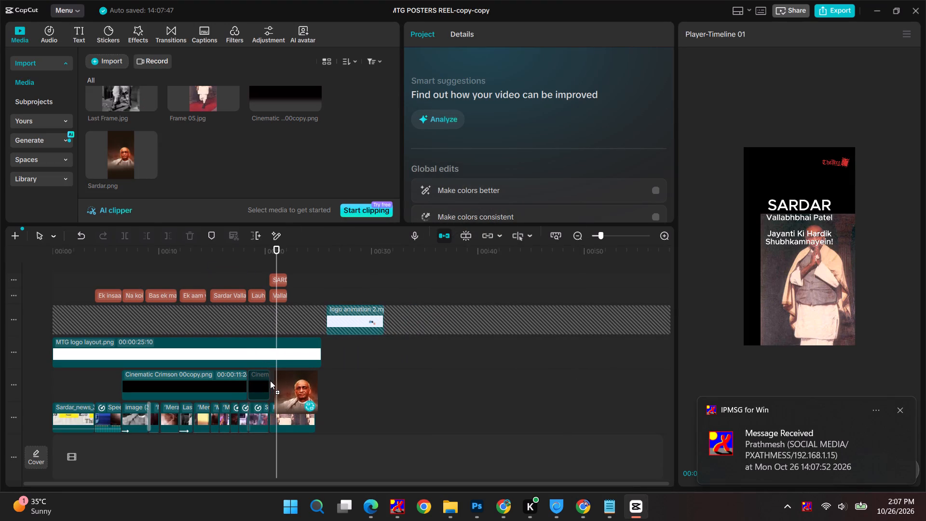
pyautogui.moveTo(270, 381); pyautogui.dragTo(272, 382)
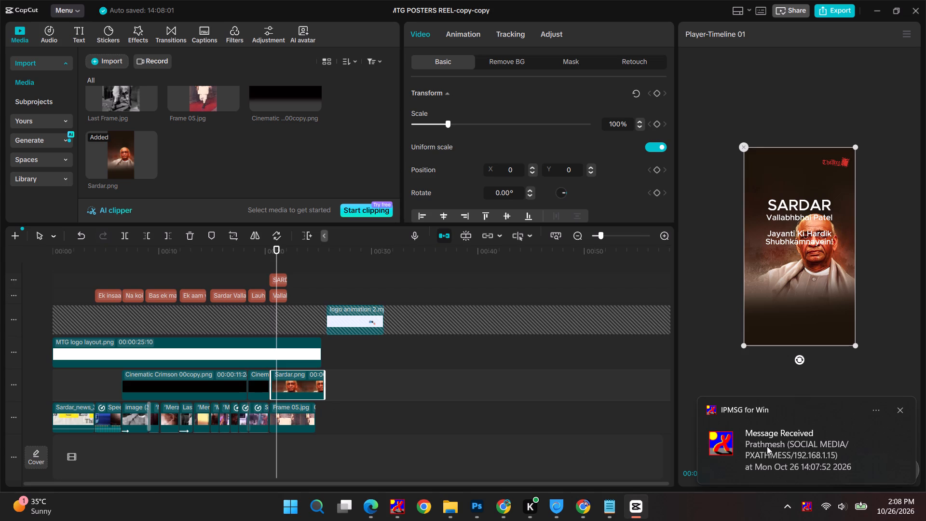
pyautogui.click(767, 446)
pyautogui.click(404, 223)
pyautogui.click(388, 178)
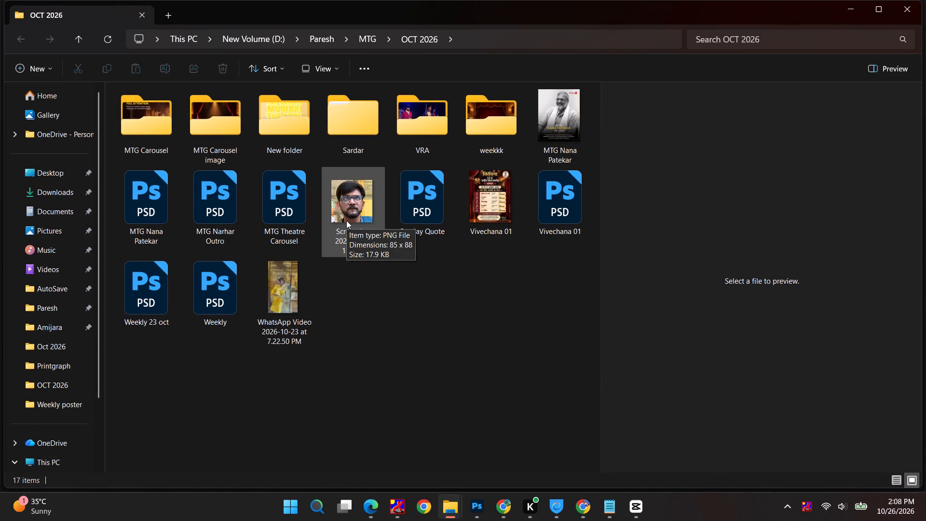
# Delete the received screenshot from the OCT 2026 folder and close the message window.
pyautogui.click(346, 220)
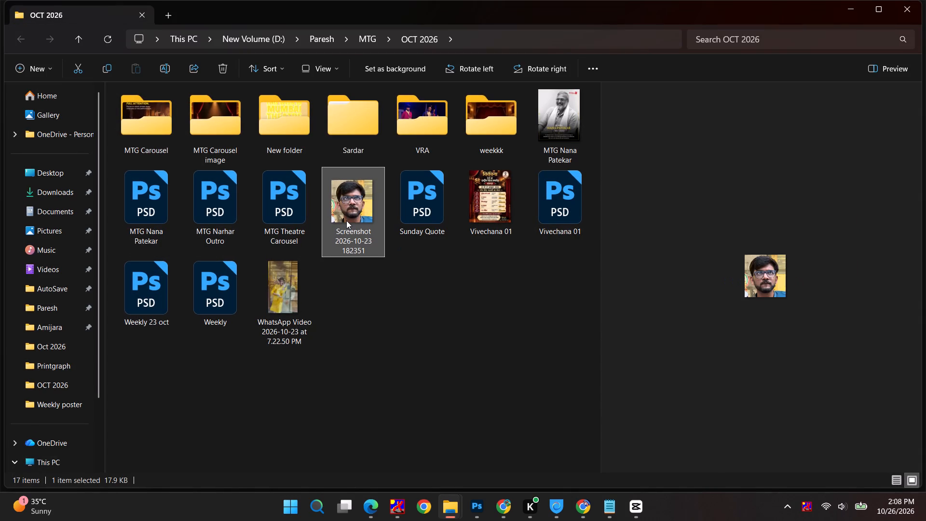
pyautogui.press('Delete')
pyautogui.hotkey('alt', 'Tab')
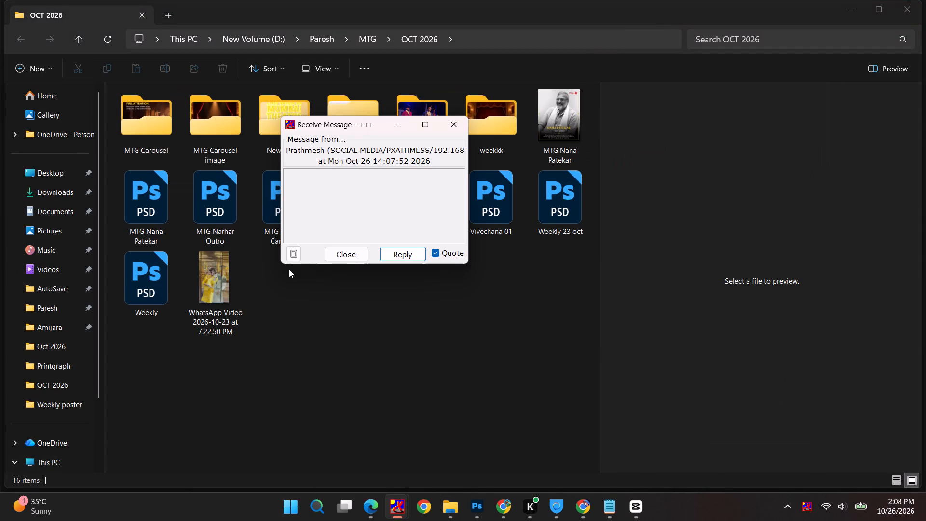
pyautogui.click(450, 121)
# Switch back to CapCut, set the playhead to 00:00:21:23, and try to move the SARDAR title higher in the frame.
pyautogui.hotkey('alt', 'Tab')
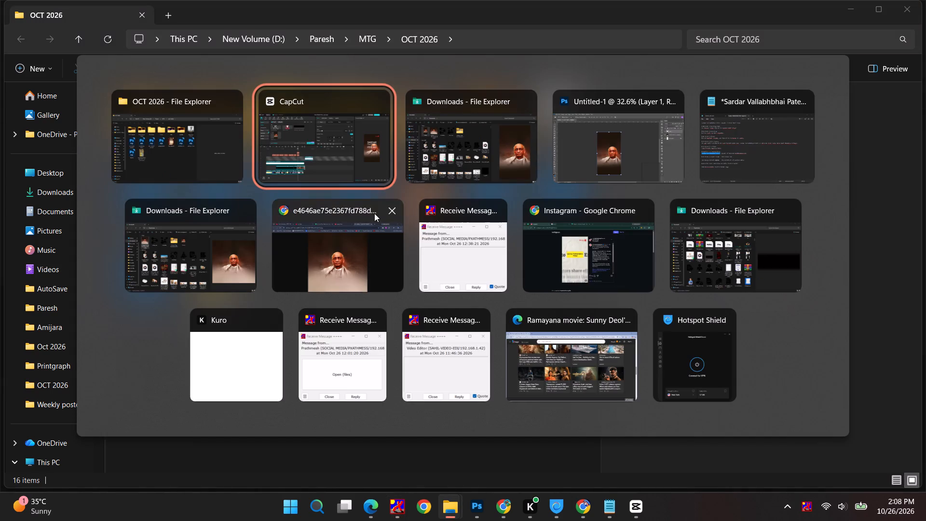
pyautogui.keyDown('alt'); pyautogui.click(364, 148); pyautogui.keyUp('alt')
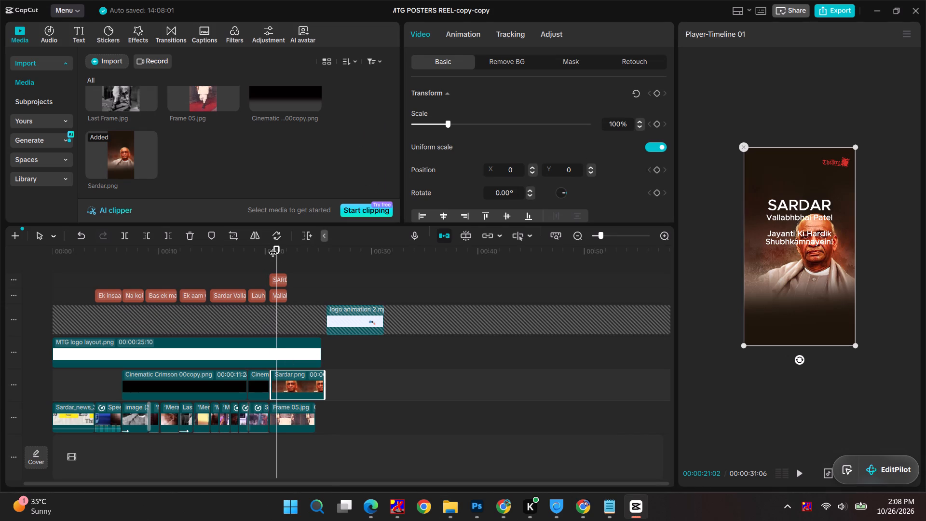
pyautogui.moveTo(272, 247); pyautogui.dragTo(284, 248)
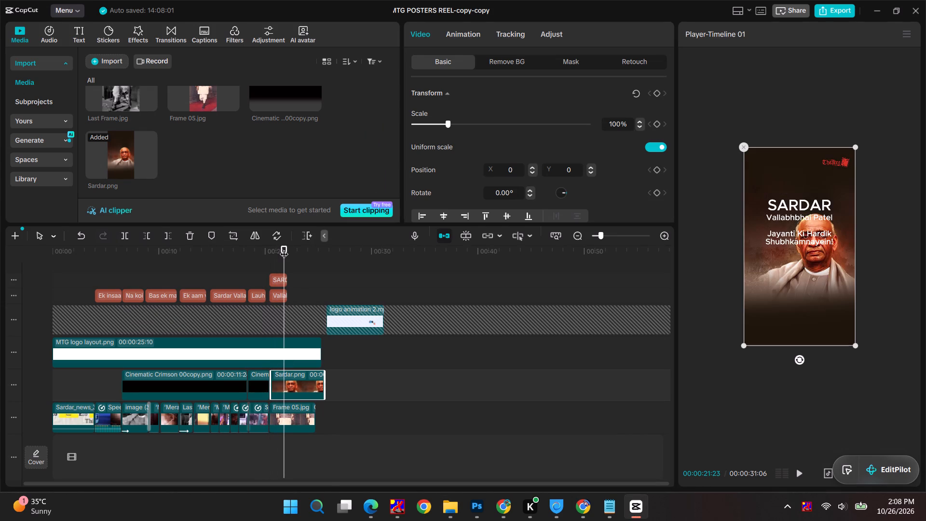
pyautogui.click(772, 200)
pyautogui.click(772, 201)
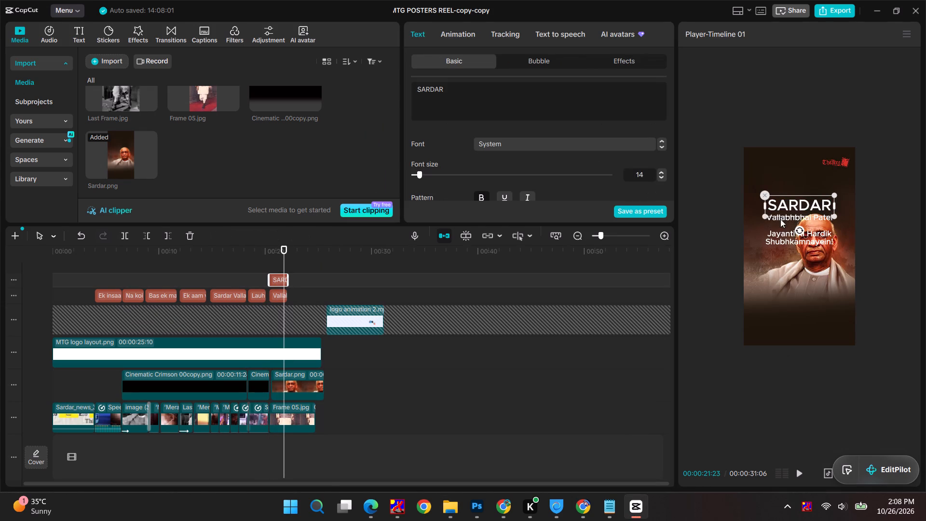
pyautogui.moveTo(806, 204); pyautogui.dragTo(806, 176)
# Select all of the SARDAR title's text and open its font choices.
pyautogui.doubleClick(804, 203)
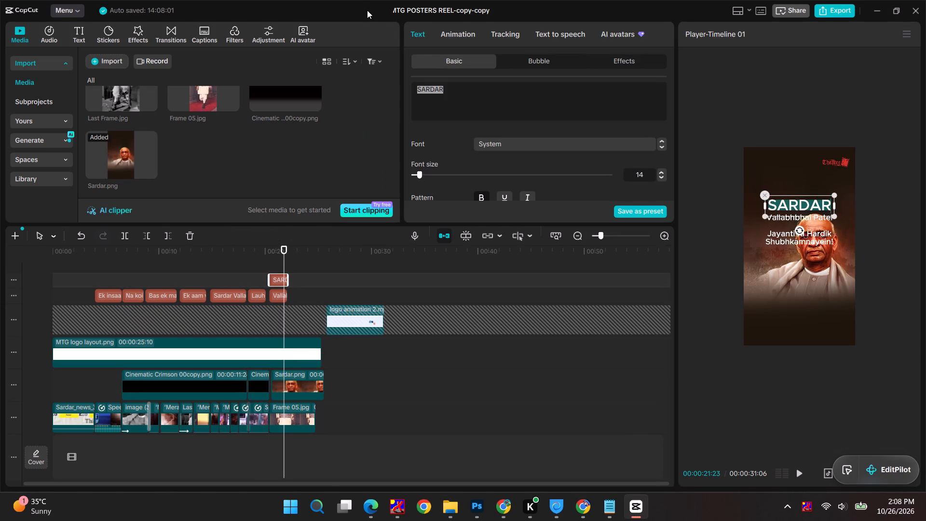
pyautogui.click(500, 145)
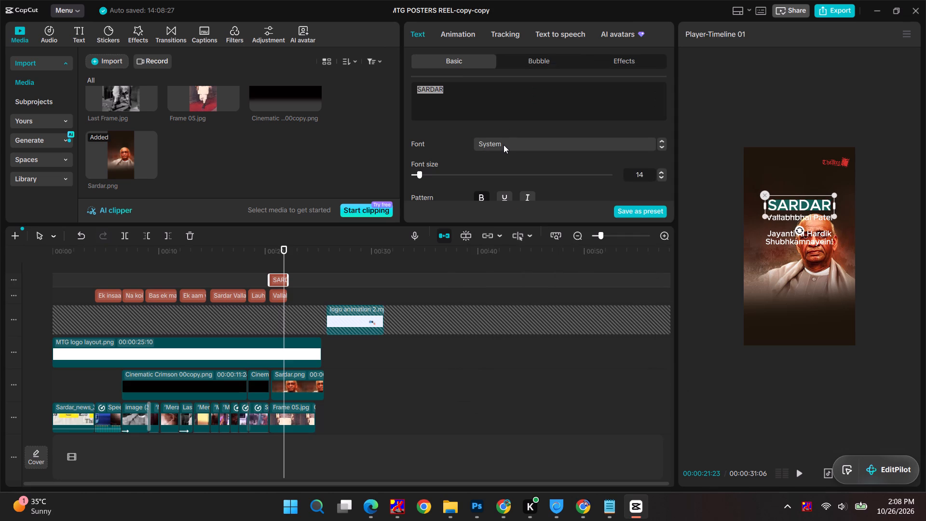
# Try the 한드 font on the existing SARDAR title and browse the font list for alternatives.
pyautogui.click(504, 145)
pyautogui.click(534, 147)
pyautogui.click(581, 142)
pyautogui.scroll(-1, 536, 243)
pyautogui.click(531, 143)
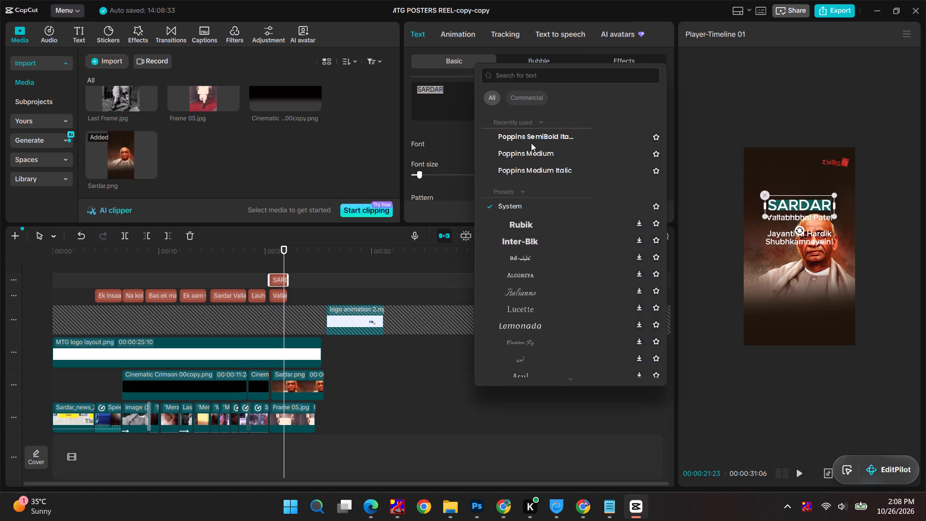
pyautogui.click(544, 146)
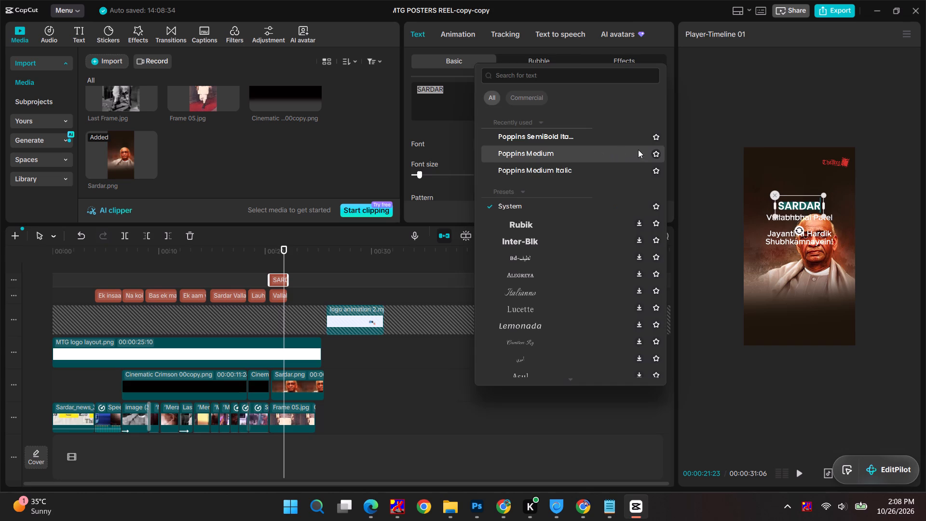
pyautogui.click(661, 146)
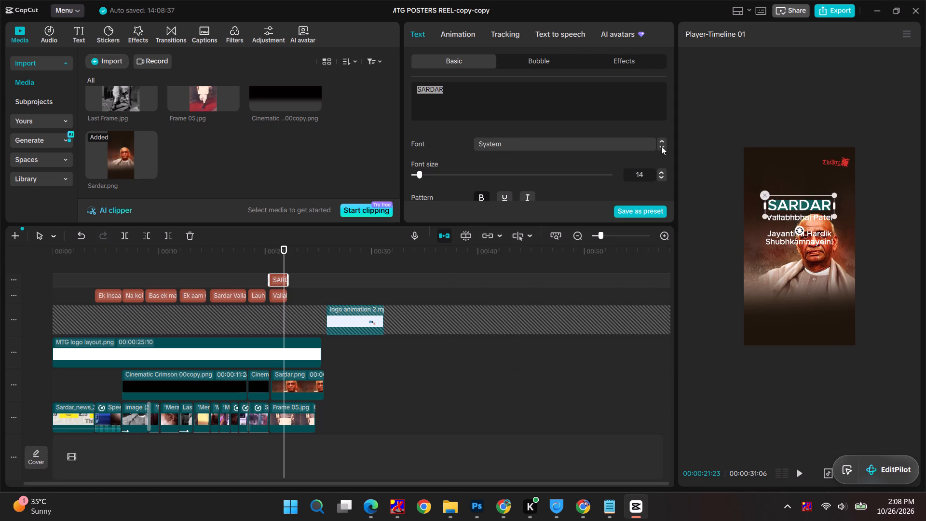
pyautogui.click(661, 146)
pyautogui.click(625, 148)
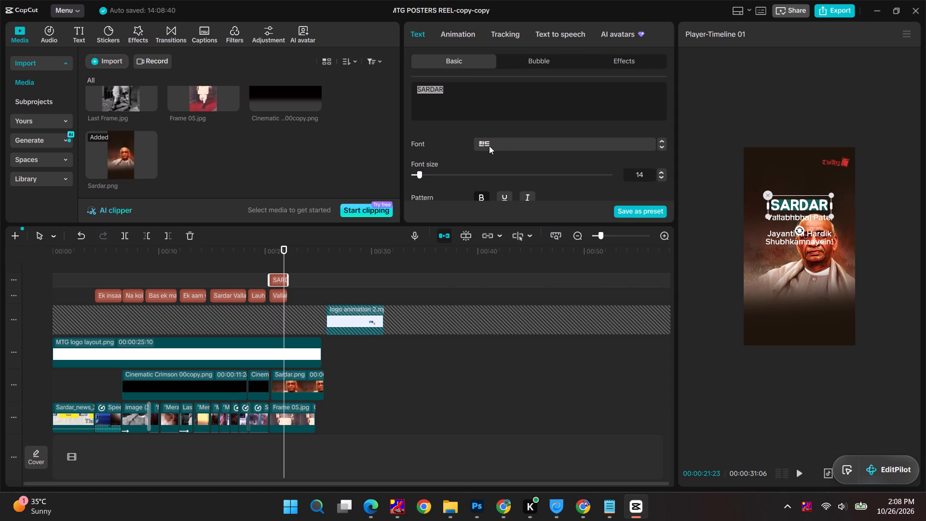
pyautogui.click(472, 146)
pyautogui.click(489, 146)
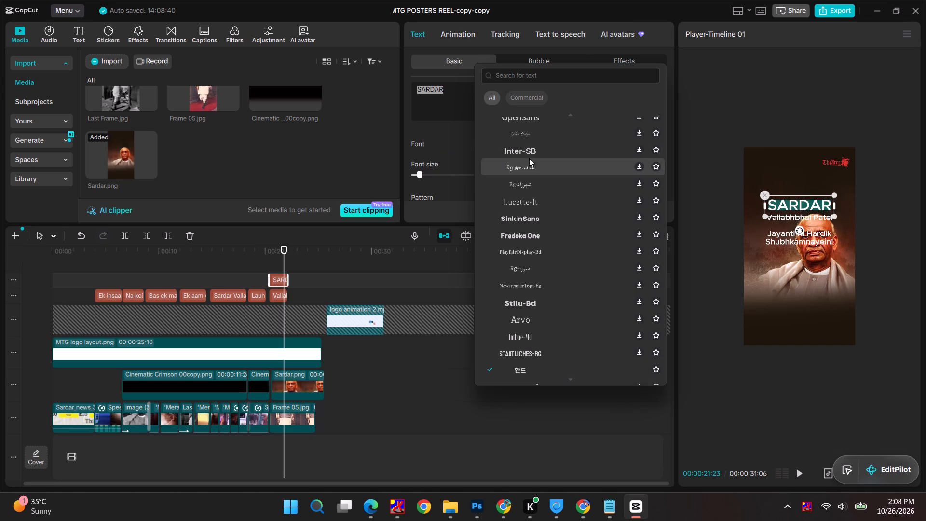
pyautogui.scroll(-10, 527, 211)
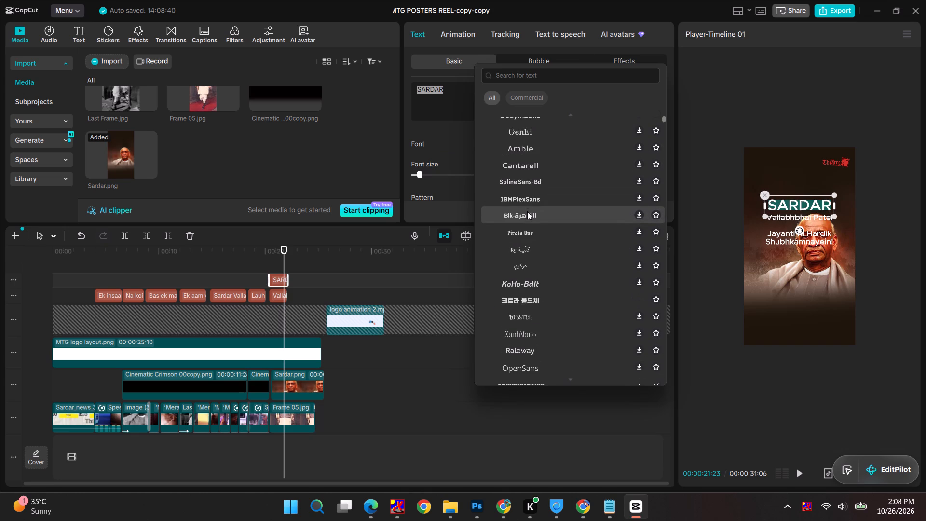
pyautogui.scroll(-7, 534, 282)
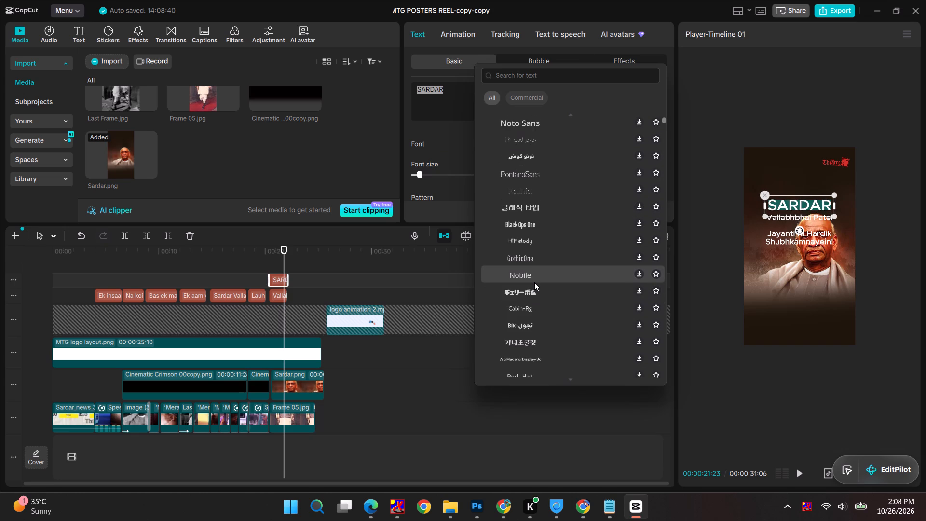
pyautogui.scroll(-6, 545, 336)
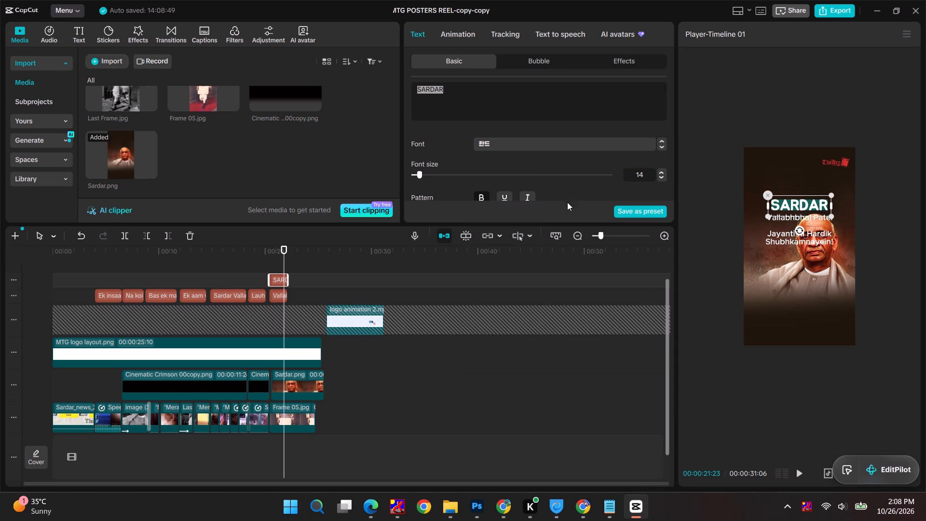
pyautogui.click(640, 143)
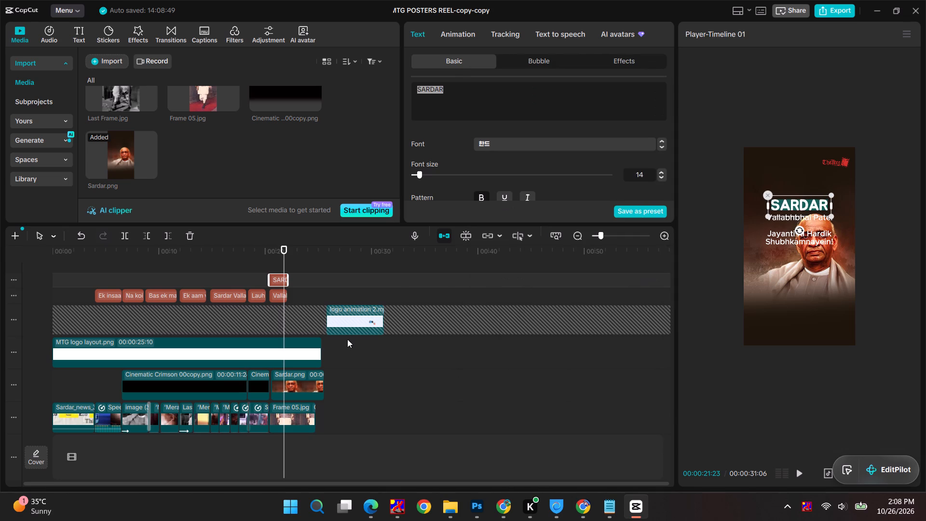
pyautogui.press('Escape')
# Add a default text clip on a new track above the SARDAR title, starting with the closing frame.
pyautogui.click(84, 39)
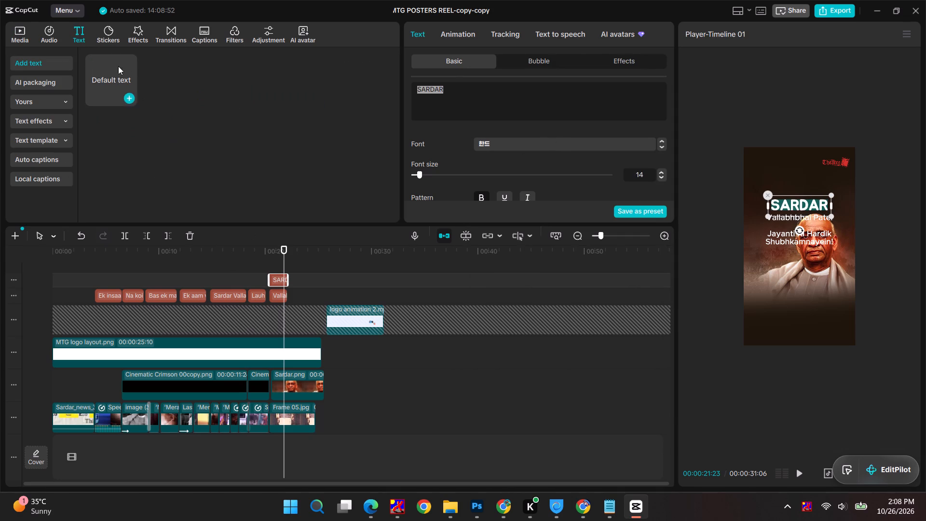
pyautogui.moveTo(118, 84); pyautogui.dragTo(270, 266)
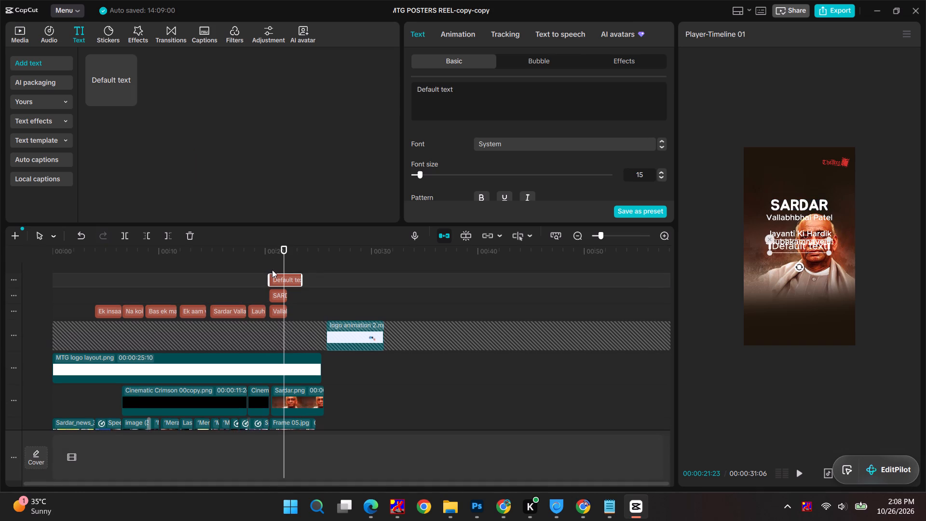
pyautogui.click(275, 275)
# Search the fonts for bebas and set the new text to Bebas Neue Regular.
pyautogui.click(525, 141)
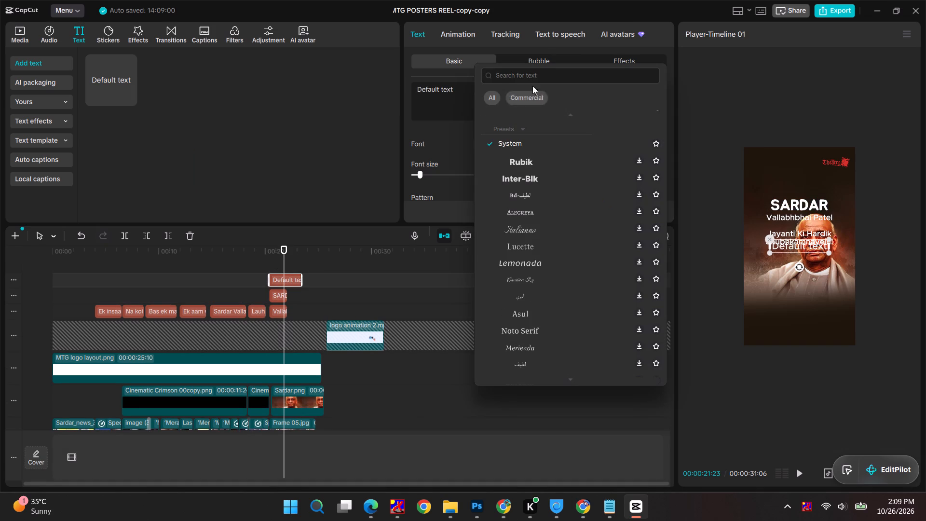
pyautogui.click(532, 71)
pyautogui.write('beb')
pyautogui.write('as')
pyautogui.press('Return')
pyautogui.click(532, 136)
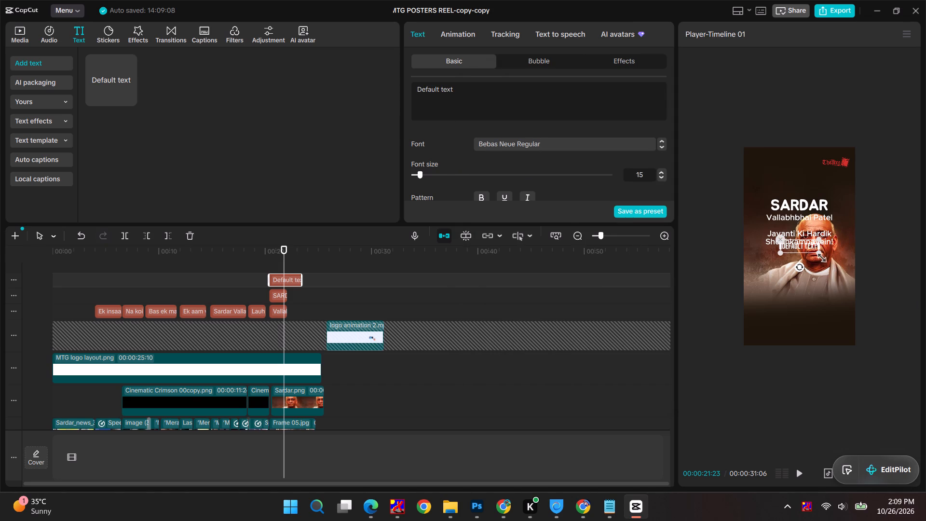
# Enlarge the new text in the frame and replace its wording with SARDAr.
pyautogui.keyDown('alt'); pyautogui.moveTo(820, 251); pyautogui.dragTo(862, 284); pyautogui.keyUp('alt')
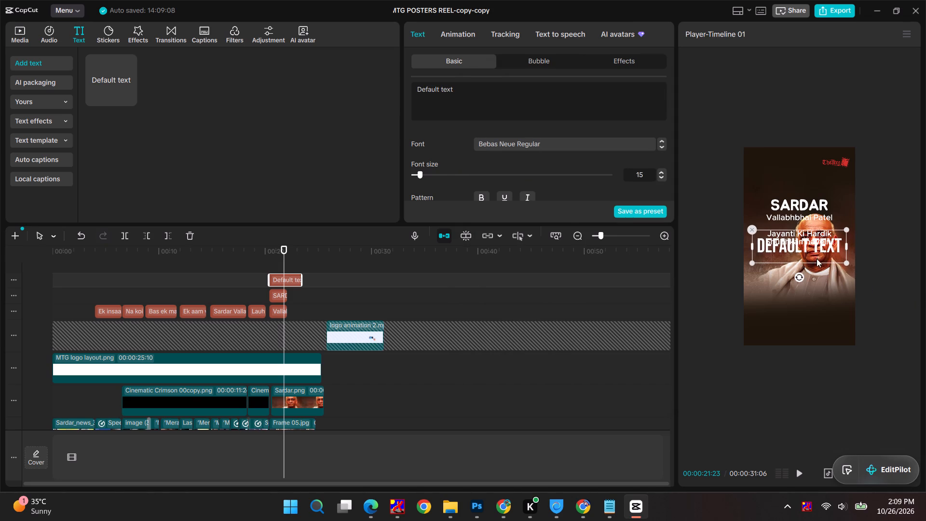
pyautogui.doubleClick(815, 250)
pyautogui.write('SARDA')
pyautogui.press('r')
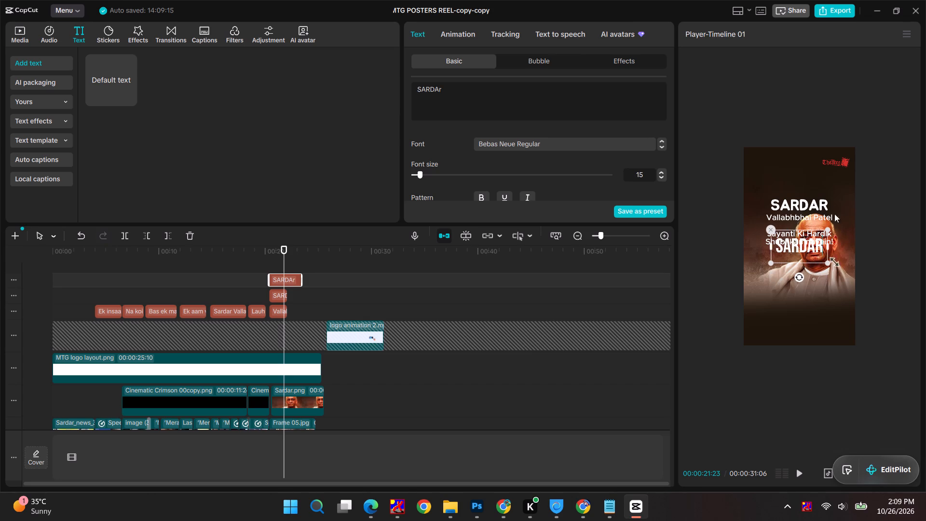
# Delete the old SARDAR title, keeping the new Bebas Neue one.
pyautogui.click(820, 200)
pyautogui.press('BackSpace')
# Move the new SARDAR title above the Vallabhbhai Patel line and enlarge it.
pyautogui.moveTo(810, 248); pyautogui.dragTo(809, 248)
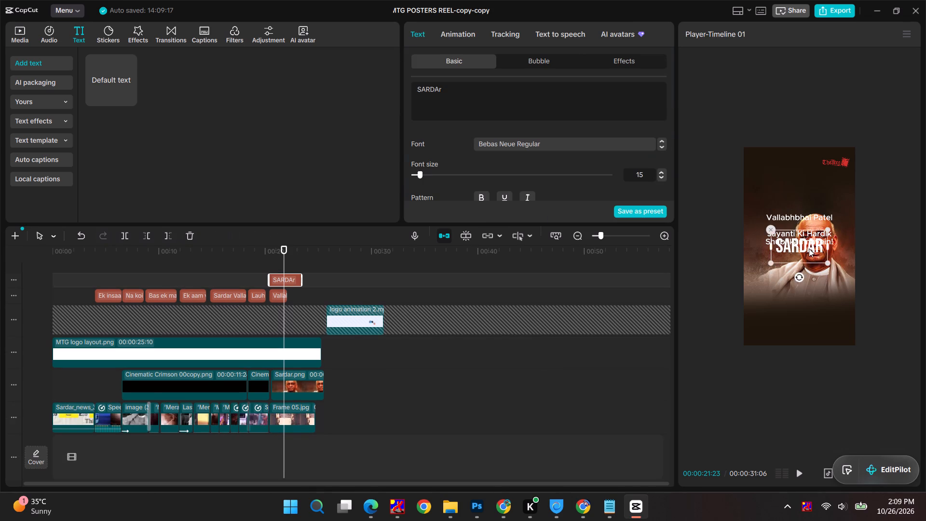
pyautogui.moveTo(809, 248); pyautogui.dragTo(810, 202)
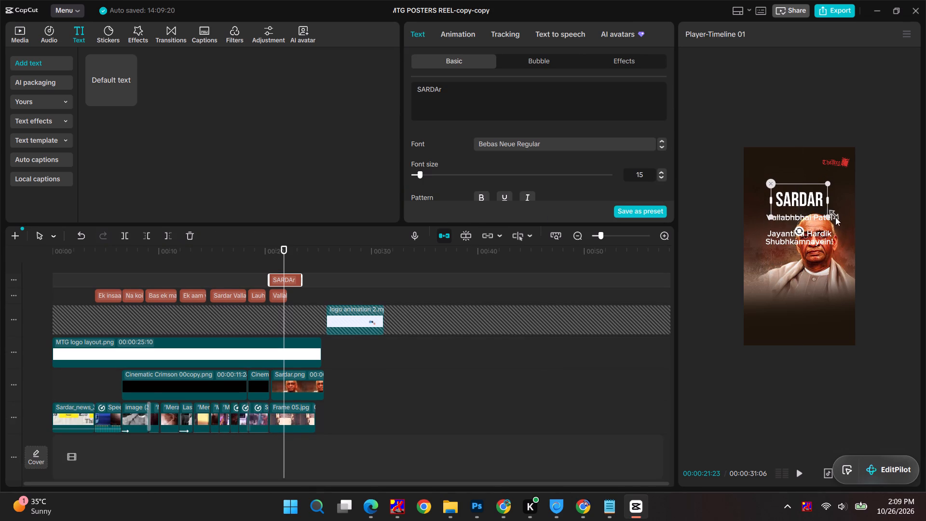
pyautogui.keyDown('alt'); pyautogui.moveTo(828, 216); pyautogui.dragTo(842, 233); pyautogui.keyUp('alt')
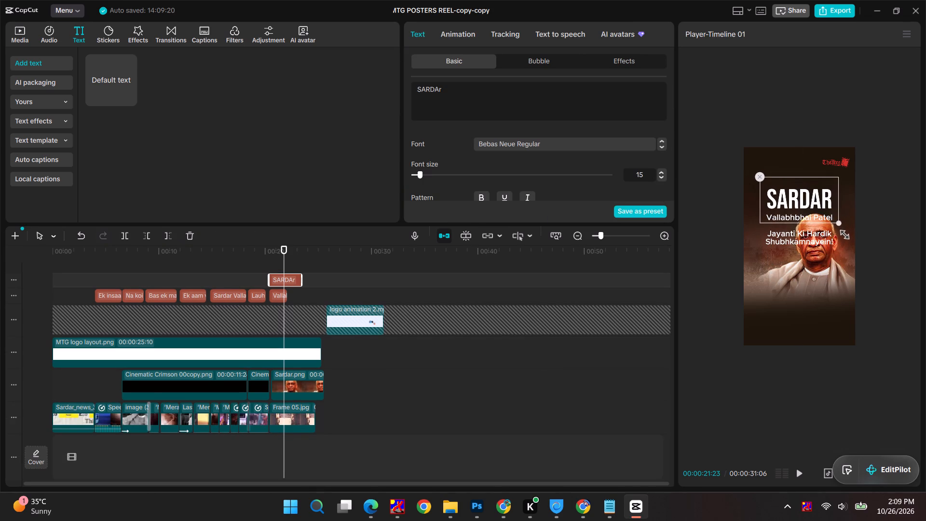
pyautogui.keyDown('alt'); pyautogui.moveTo(842, 233); pyautogui.dragTo(843, 233); pyautogui.keyUp('alt')
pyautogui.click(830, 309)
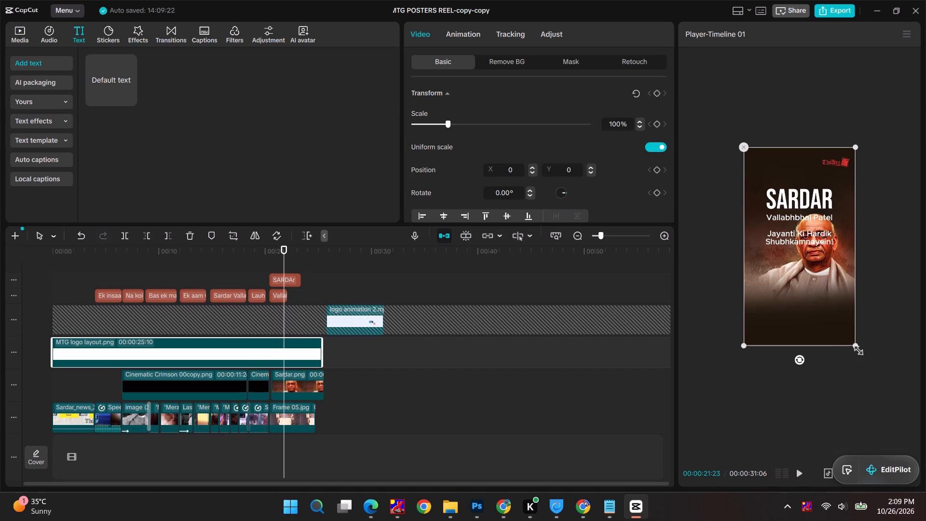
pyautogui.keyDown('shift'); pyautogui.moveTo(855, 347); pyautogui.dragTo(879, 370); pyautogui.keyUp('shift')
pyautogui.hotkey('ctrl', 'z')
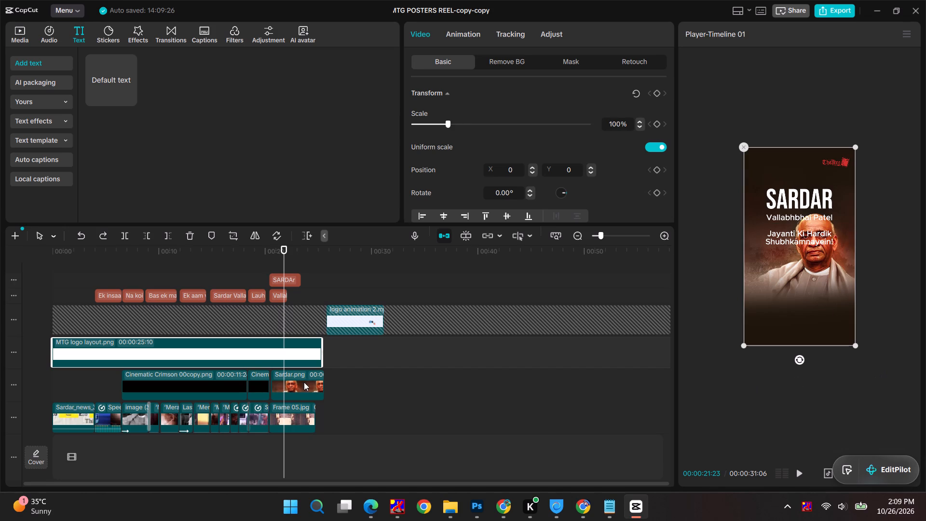
# Scale Sardar.png up to about 126% and move it down and right to about X 134, Y -362.
pyautogui.click(304, 380)
pyautogui.keyDown('alt'); pyautogui.moveTo(854, 344); pyautogui.dragTo(876, 370); pyautogui.keyUp('alt')
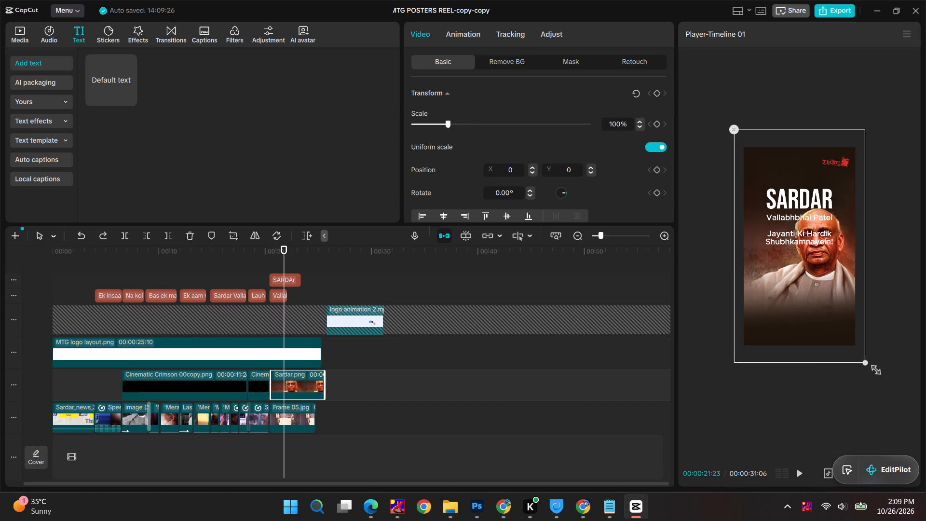
pyautogui.keyDown('alt'); pyautogui.moveTo(876, 370); pyautogui.dragTo(884, 378); pyautogui.keyUp('alt')
pyautogui.moveTo(817, 304); pyautogui.dragTo(817, 324)
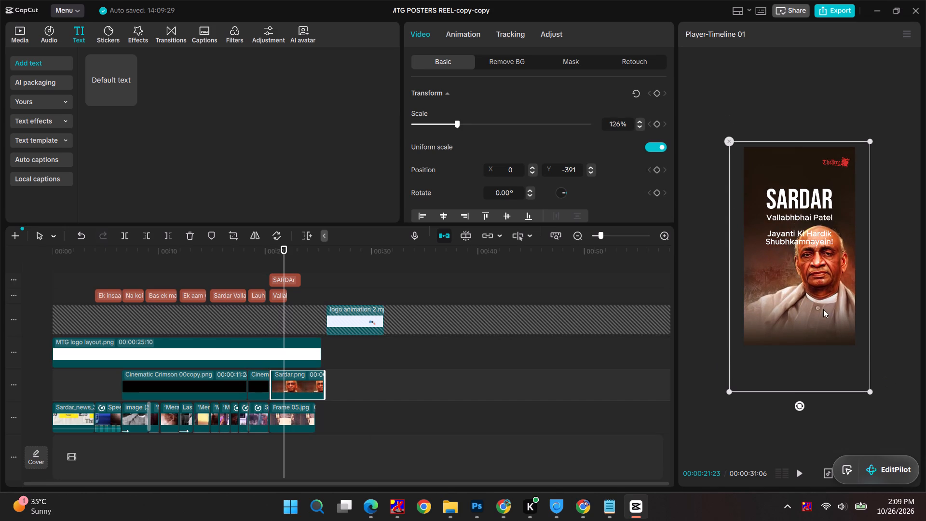
pyautogui.moveTo(824, 303); pyautogui.dragTo(830, 302)
pyautogui.click(859, 102)
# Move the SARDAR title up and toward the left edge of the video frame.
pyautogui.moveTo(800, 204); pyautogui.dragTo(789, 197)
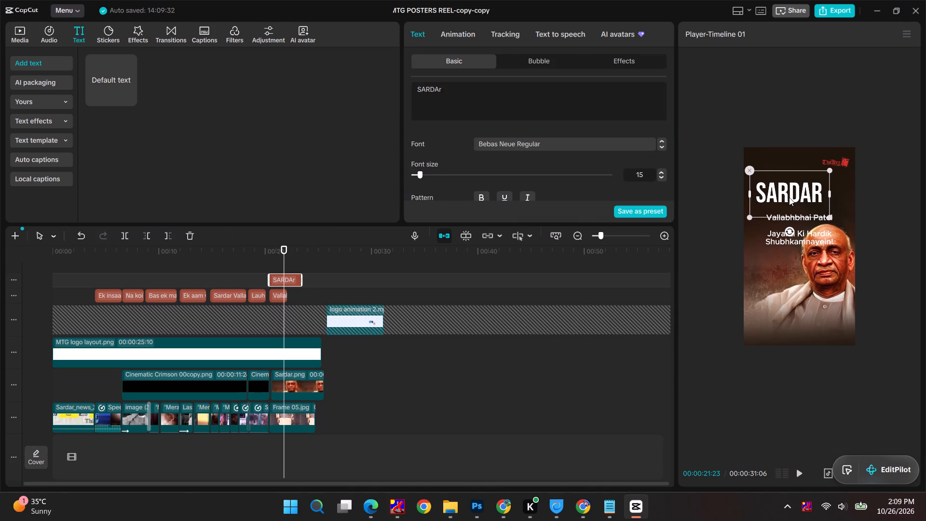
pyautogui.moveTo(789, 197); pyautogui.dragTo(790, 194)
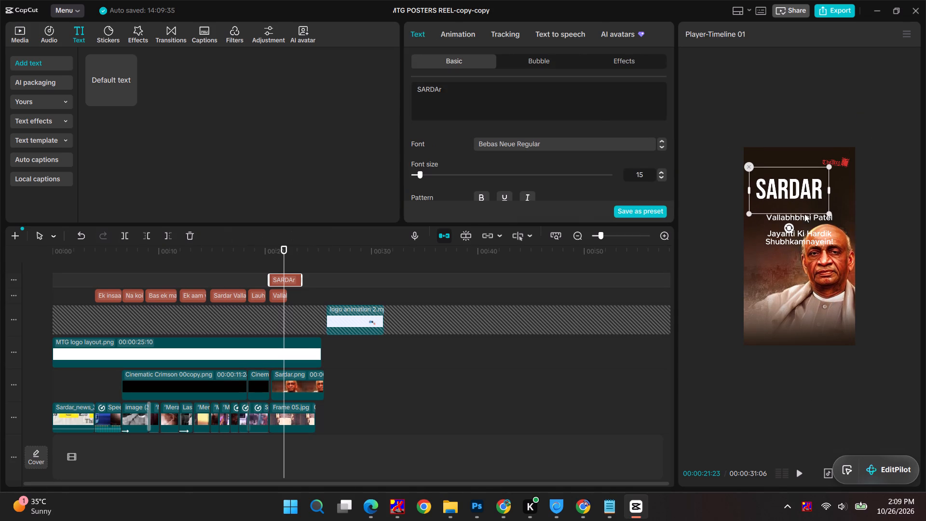
# Shift the Sardar.png portrait back left so the face sits closer to the middle of the frame.
pyautogui.click(843, 288)
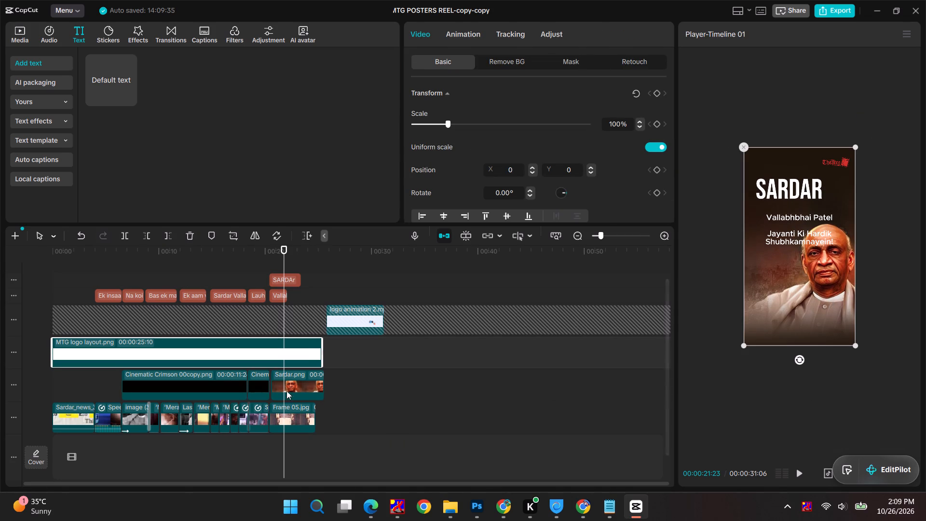
pyautogui.click(312, 389)
pyautogui.moveTo(819, 372); pyautogui.dragTo(807, 372)
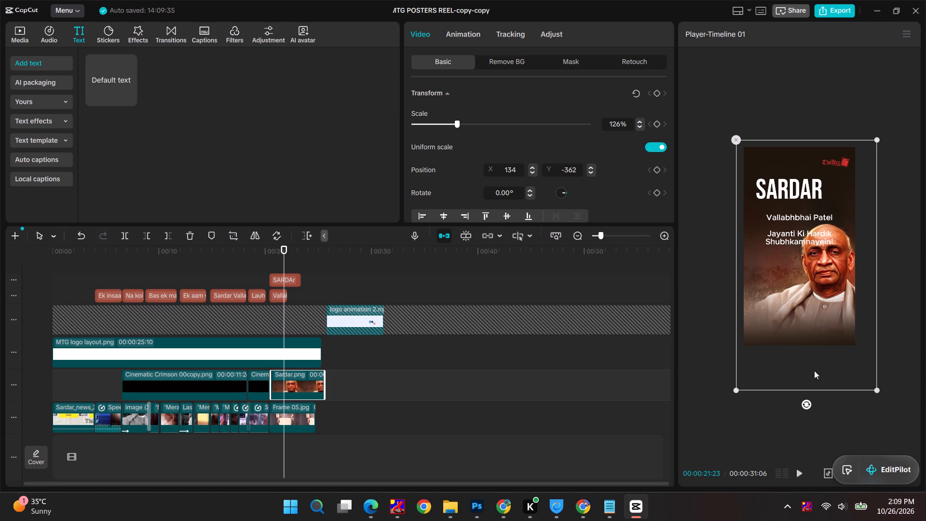
pyautogui.moveTo(835, 369); pyautogui.dragTo(821, 369)
pyautogui.moveTo(860, 293); pyautogui.dragTo(854, 293)
pyautogui.moveTo(854, 293); pyautogui.dragTo(852, 293)
pyautogui.moveTo(823, 286); pyautogui.dragTo(808, 286)
pyautogui.click(789, 30)
pyautogui.click(805, 110)
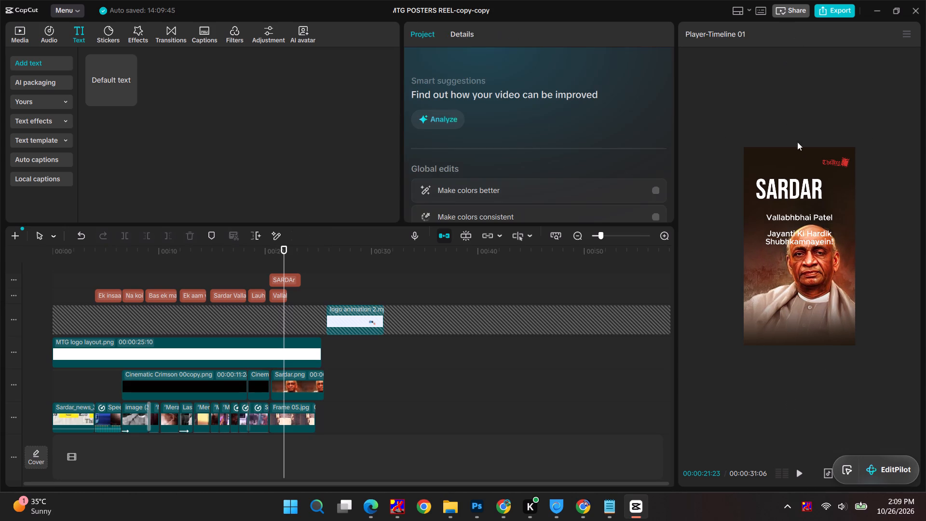
# Centre the SARDAR title horizontally and raise it clear of the Vallabhbhai Patel line.
pyautogui.click(788, 188)
pyautogui.click(788, 188)
pyautogui.moveTo(788, 191); pyautogui.dragTo(796, 189)
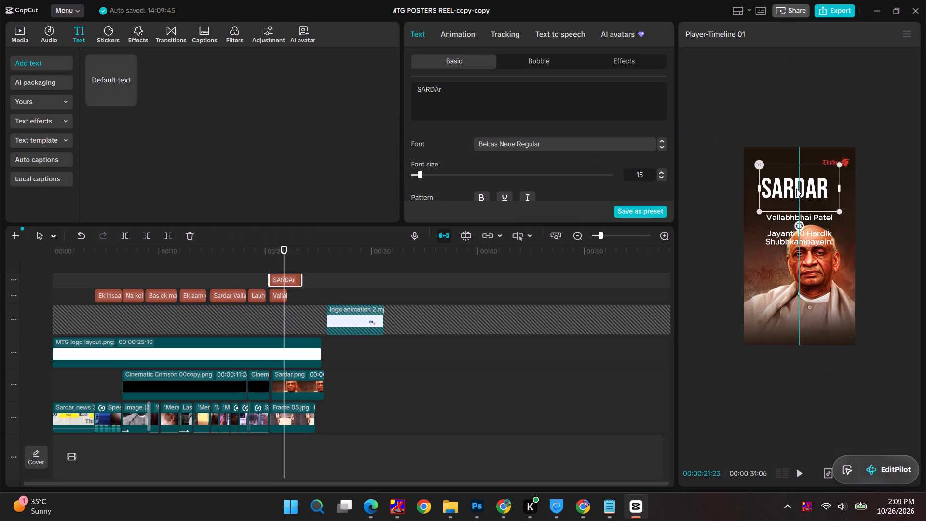
pyautogui.moveTo(796, 189); pyautogui.dragTo(796, 184)
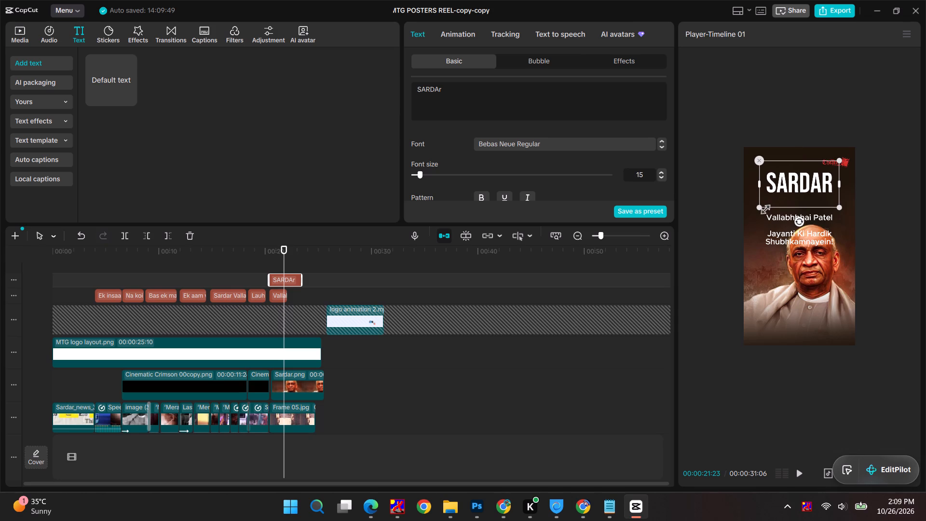
# Scale the SARDAR title down slightly in the video frame.
pyautogui.keyDown('alt'); pyautogui.moveTo(762, 207); pyautogui.dragTo(769, 201); pyautogui.keyUp('alt')
pyautogui.click(869, 201)
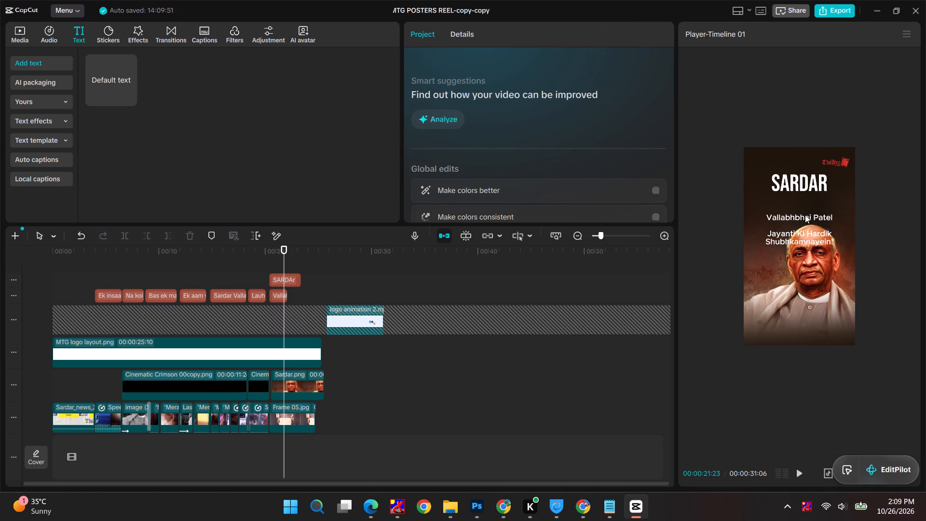
# Shrink the Vallabhbhai Patel greeting text and move it up directly beneath the SARDAR title, centred.
pyautogui.click(805, 214)
pyautogui.keyDown('alt'); pyautogui.moveTo(765, 247); pyautogui.dragTo(775, 239); pyautogui.keyUp('alt')
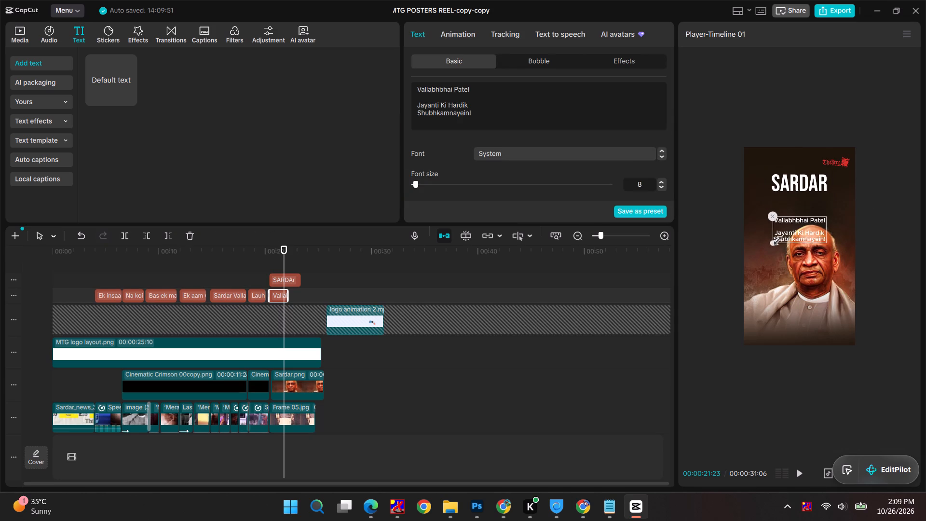
pyautogui.keyDown('alt'); pyautogui.moveTo(775, 239); pyautogui.dragTo(777, 236); pyautogui.keyUp('alt')
pyautogui.moveTo(799, 224); pyautogui.dragTo(797, 201)
pyautogui.click(892, 212)
# Copy the lines "Jayanti Ki Hardik Shubhkamnayein!" from the Vallabhbhai Patel text.
pyautogui.doubleClick(811, 216)
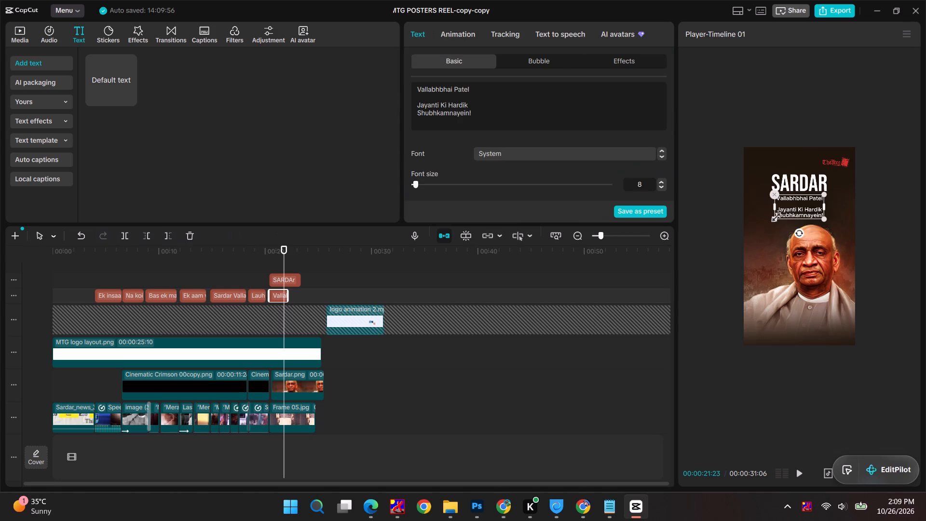
pyautogui.doubleClick(782, 212)
pyautogui.moveTo(778, 210); pyautogui.dragTo(837, 215)
pyautogui.hotkey('ctrl', 'c')
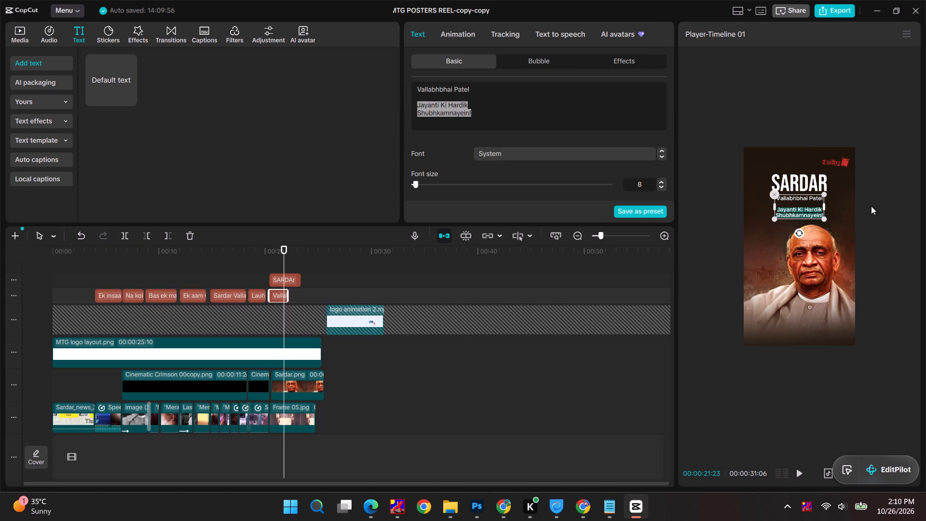
pyautogui.click(867, 224)
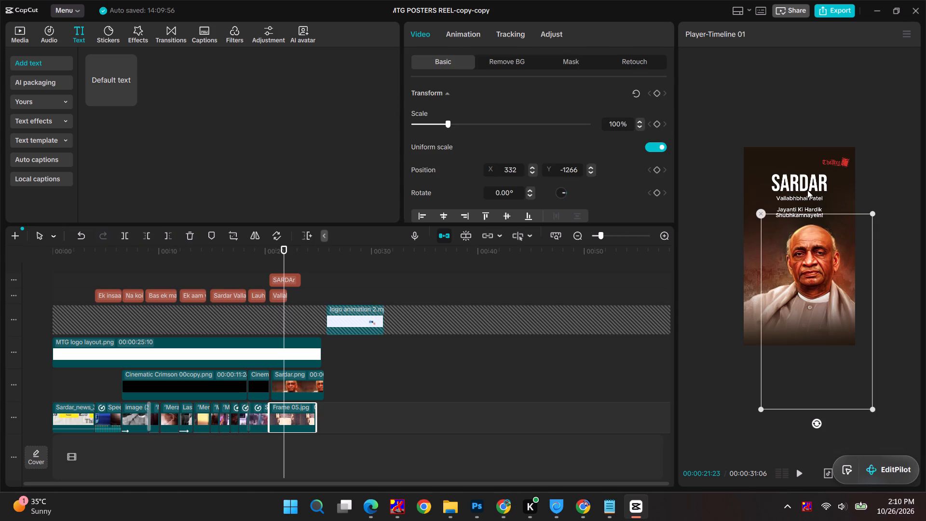
# Adjust the SARDAR title's height so it sits centred and tight above the Vallabhbhai Patel line.
pyautogui.click(807, 190)
pyautogui.keyDown('alt'); pyautogui.scroll(5, 800, 207); pyautogui.keyUp('alt')
pyautogui.keyDown('ctrl'); pyautogui.scroll(4, 804, 204); pyautogui.keyUp('ctrl')
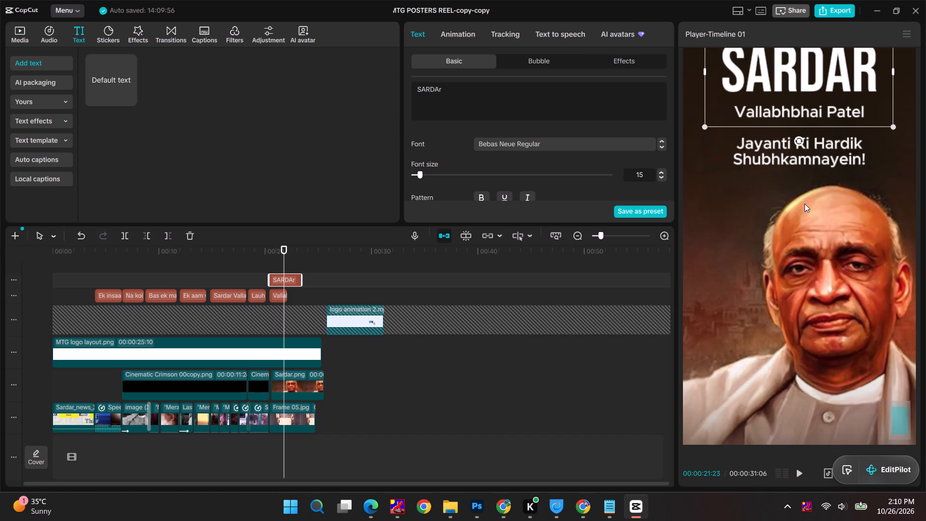
pyautogui.moveTo(824, 75); pyautogui.dragTo(824, 84)
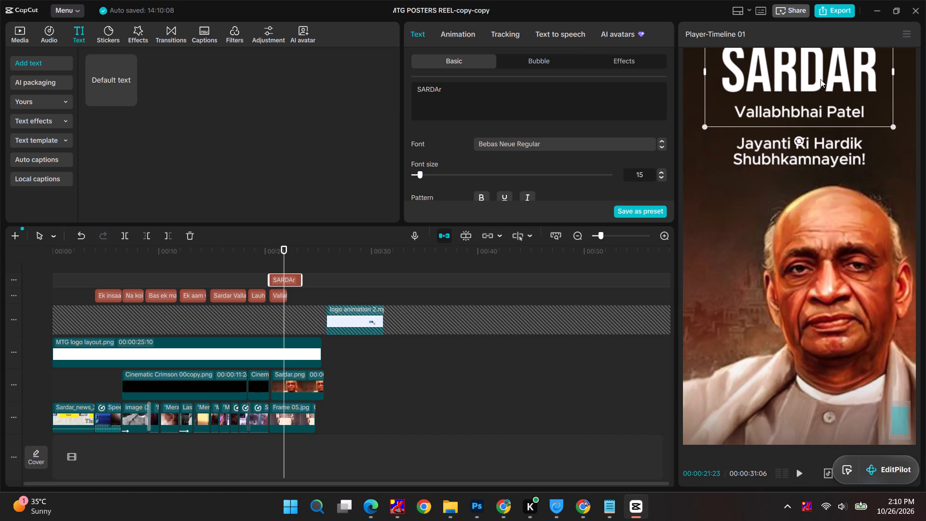
pyautogui.moveTo(818, 72); pyautogui.dragTo(816, 91)
pyautogui.keyDown('ctrl'); pyautogui.scroll(-4, 409, 387); pyautogui.keyUp('ctrl')
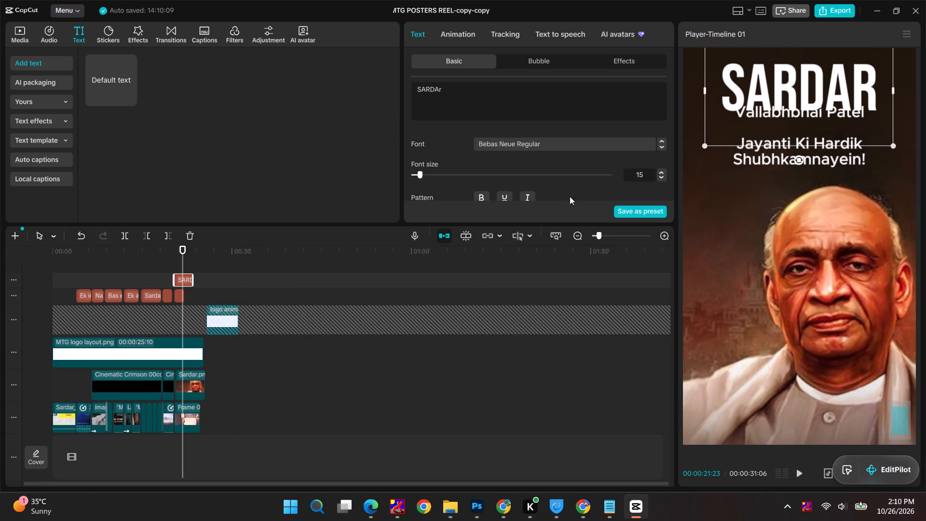
pyautogui.keyDown('ctrl'); pyautogui.scroll(-4, 776, 269); pyautogui.keyUp('ctrl')
pyautogui.keyDown('ctrl'); pyautogui.scroll(2, 824, 201); pyautogui.keyUp('ctrl')
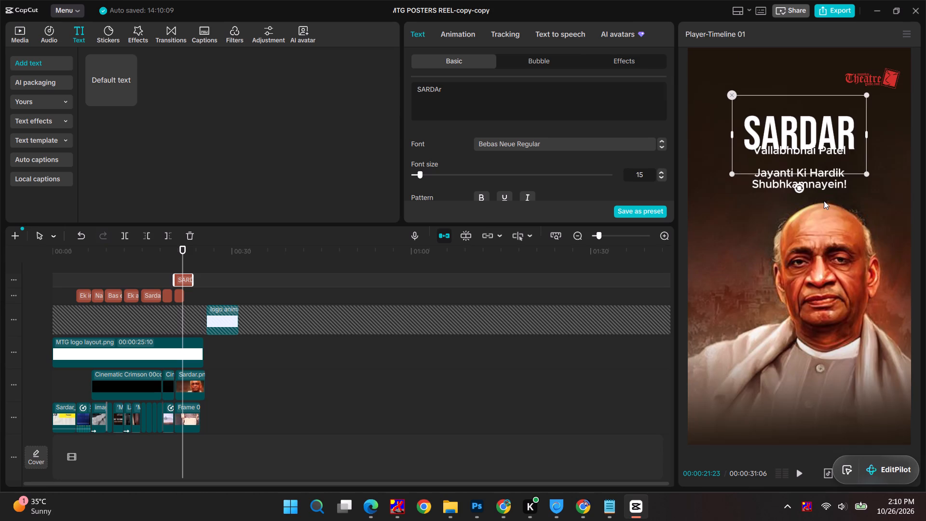
pyautogui.keyDown('ctrl'); pyautogui.scroll(-2, 824, 197); pyautogui.keyUp('ctrl')
pyautogui.moveTo(814, 167); pyautogui.dragTo(814, 160)
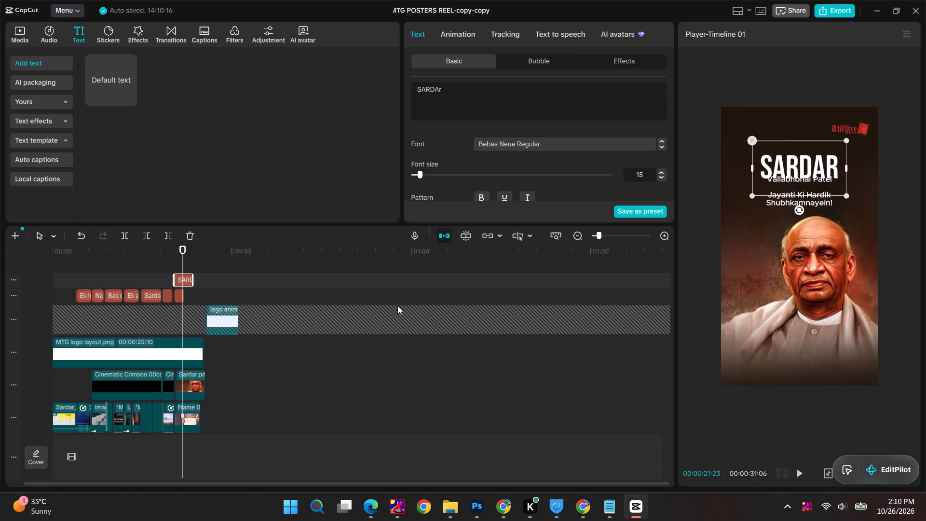
pyautogui.moveTo(804, 166); pyautogui.dragTo(805, 164)
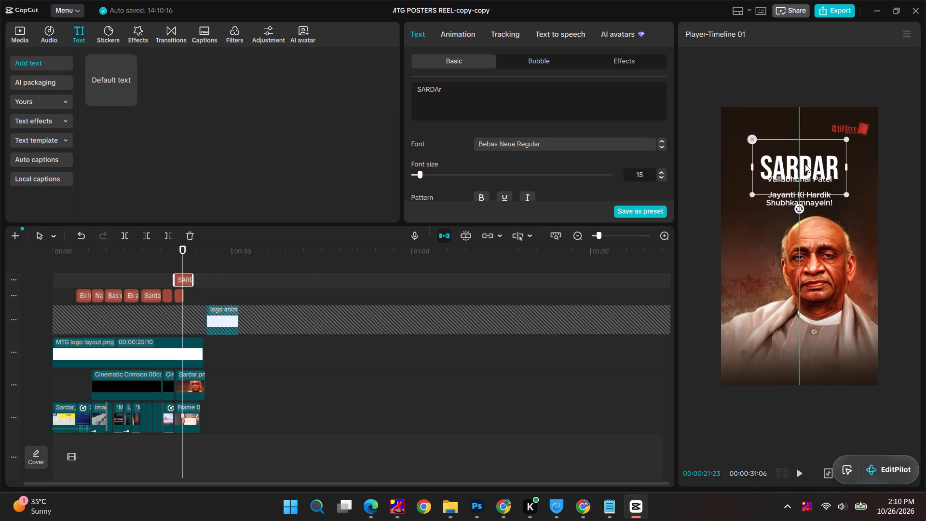
pyautogui.moveTo(805, 164); pyautogui.dragTo(805, 158)
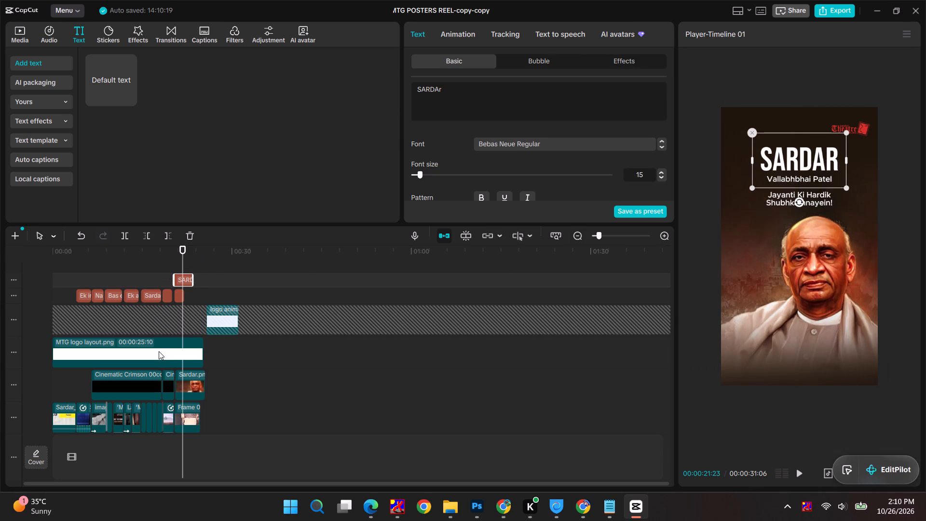
# Extend the end of the SARDAR title clip on the timeline to about the end of MTG logo layout.png.
pyautogui.keyDown('ctrl'); pyautogui.scroll(8, 176, 380); pyautogui.keyUp('ctrl')
pyautogui.keyDown('ctrl'); pyautogui.scroll(3, 337, 388); pyautogui.keyUp('ctrl')
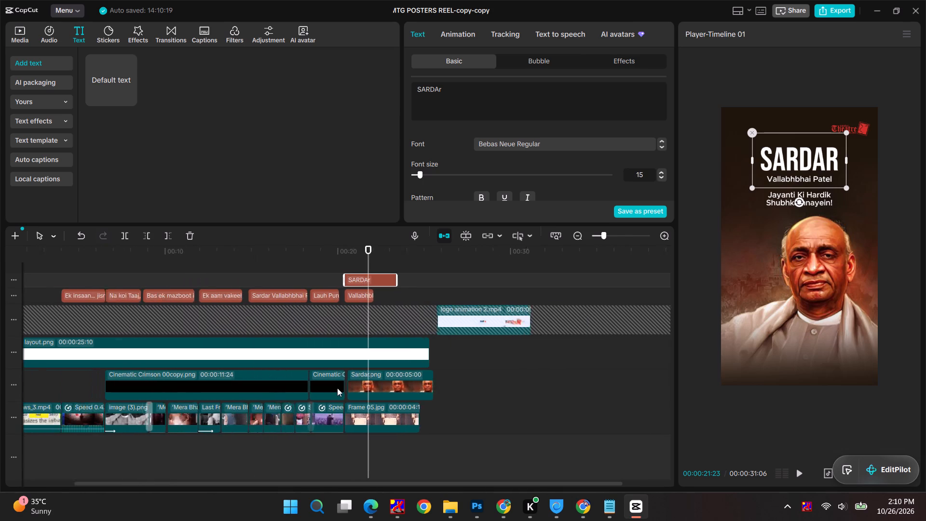
pyautogui.keyDown('ctrl'); pyautogui.scroll(5, 337, 388); pyautogui.keyUp('ctrl')
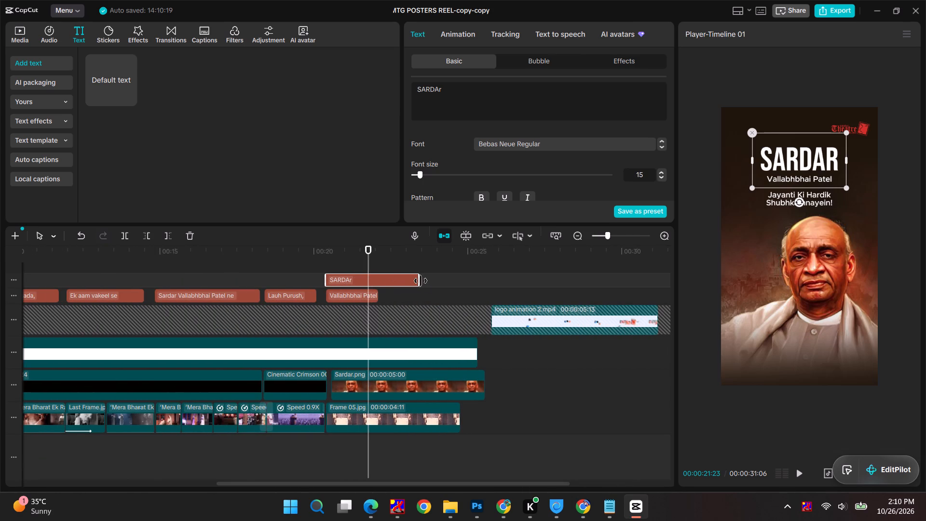
pyautogui.moveTo(419, 280); pyautogui.dragTo(474, 278)
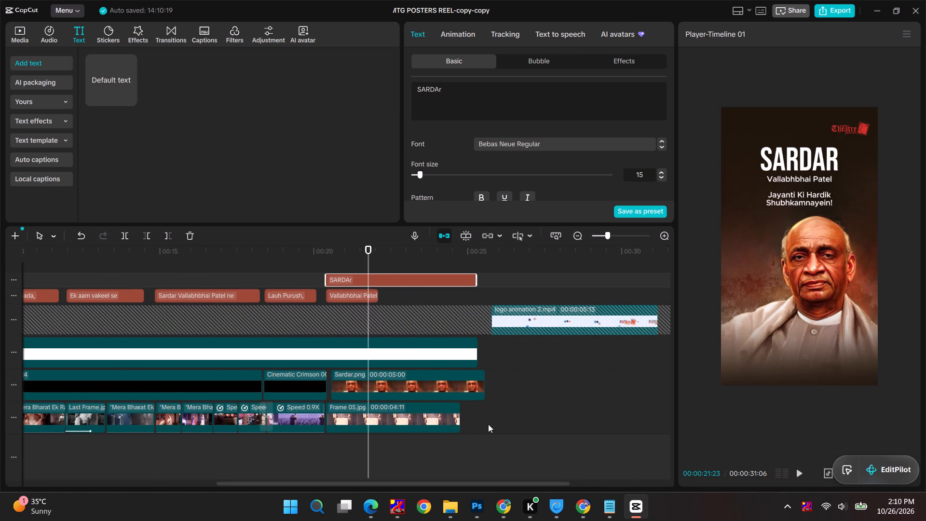
# Trim the end of the Sardar.png clip to a duration of 00:00:04:22, level with the end of MTG logo layout.png.
pyautogui.click(477, 391)
pyautogui.moveTo(485, 389); pyautogui.dragTo(474, 389)
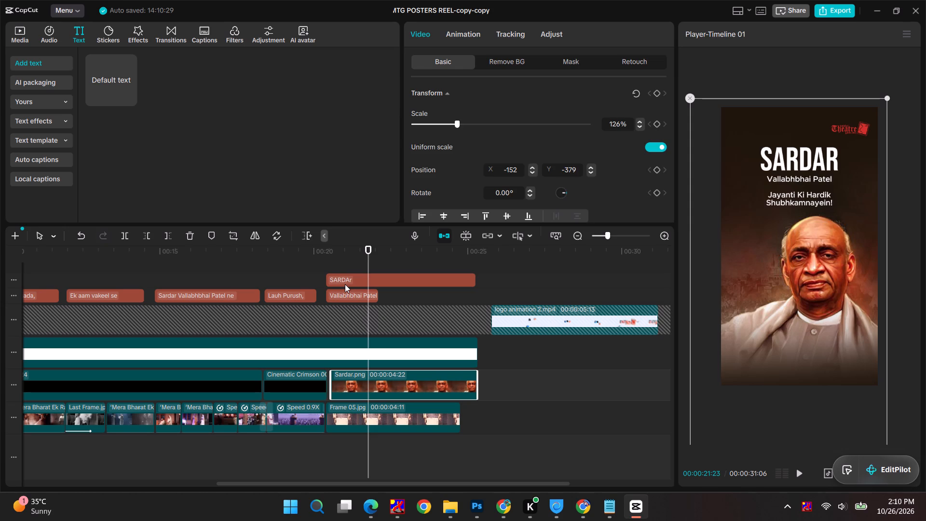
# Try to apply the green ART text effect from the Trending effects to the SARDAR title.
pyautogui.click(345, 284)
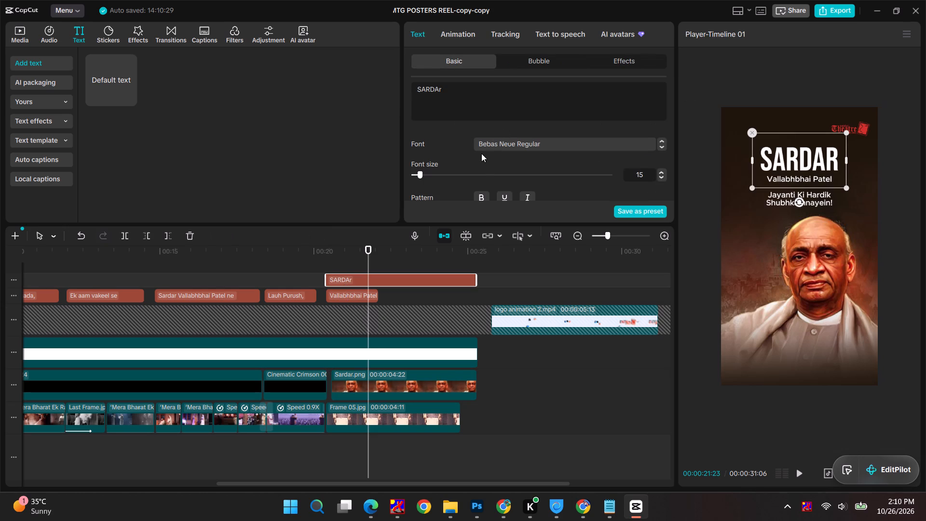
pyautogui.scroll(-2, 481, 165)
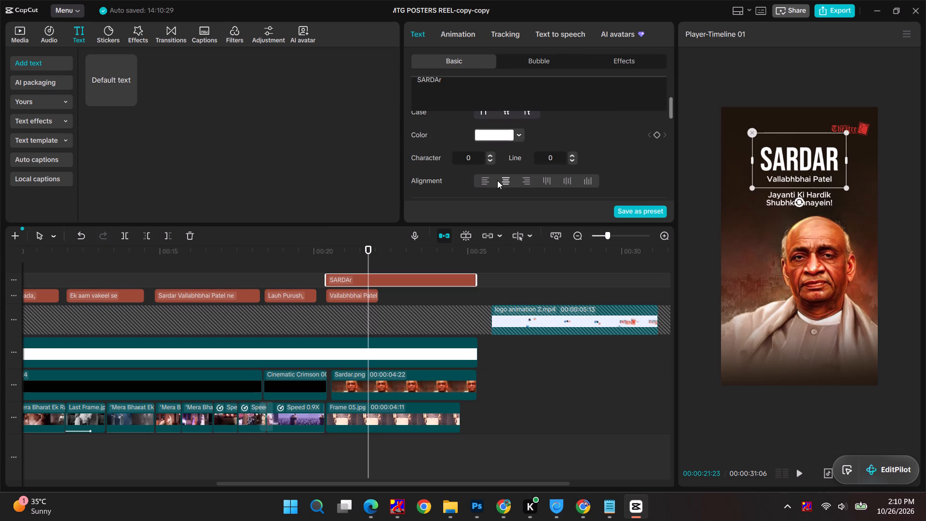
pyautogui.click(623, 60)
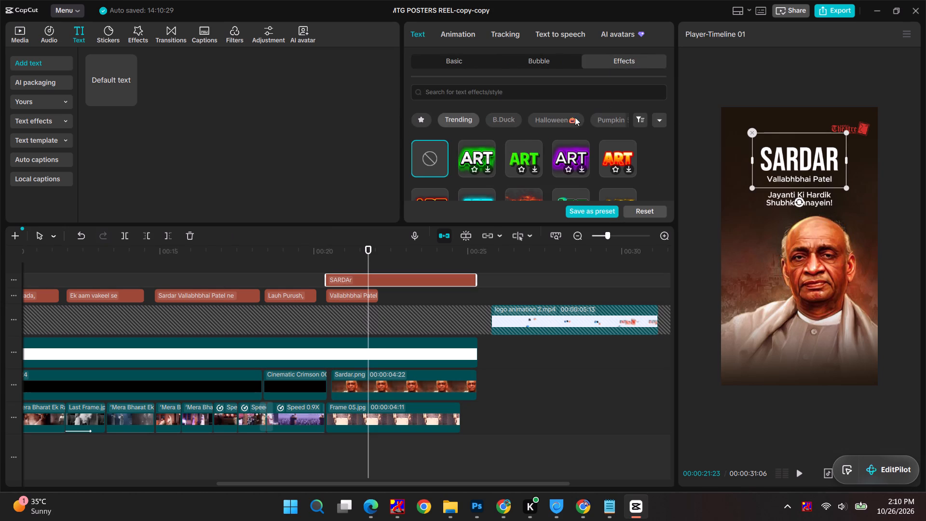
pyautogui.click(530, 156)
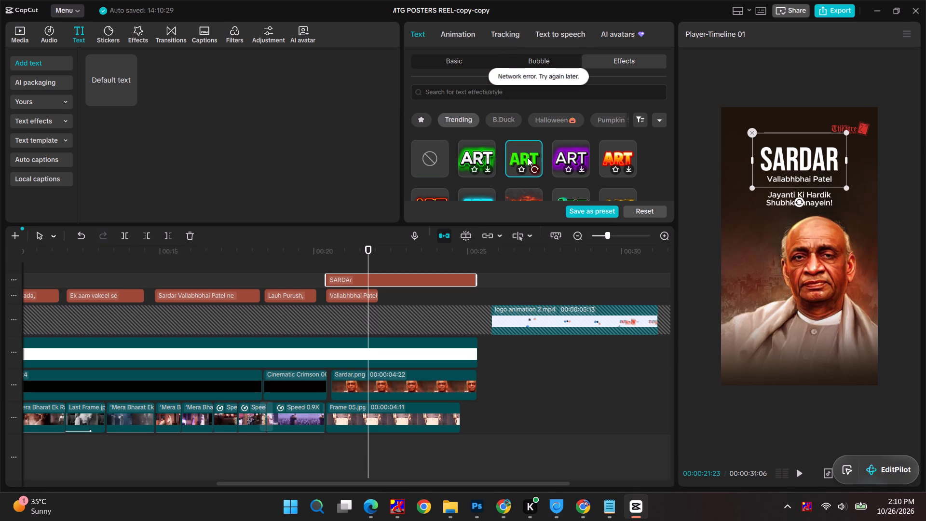
# Switch to Hotspot Shield and connect the VPN through New York.
pyautogui.click(550, 504)
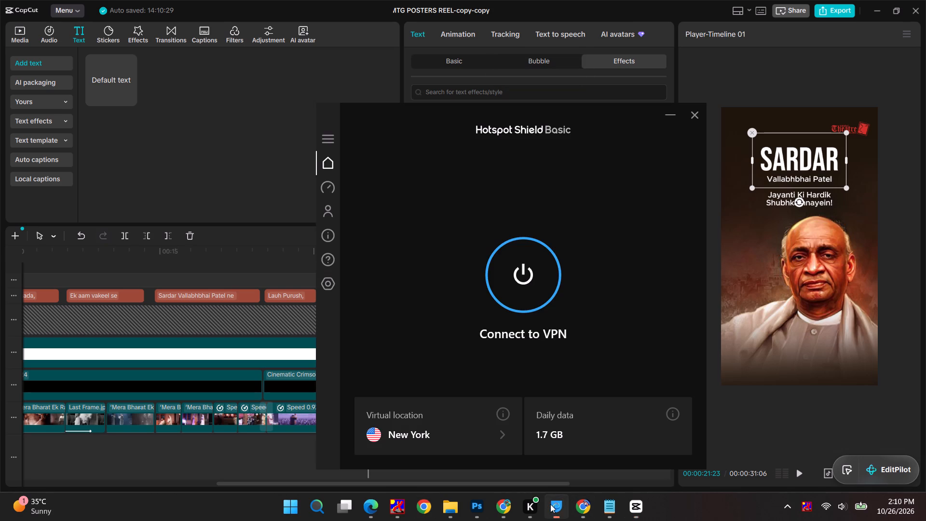
pyautogui.click(511, 283)
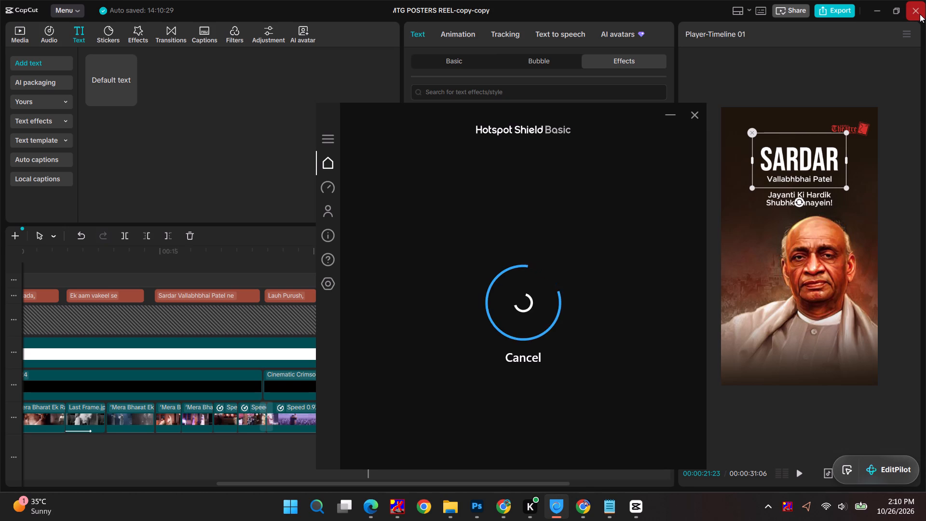
# Close the CapCut project and its home window, along with the Hotspot Shield window.
pyautogui.click(913, 2)
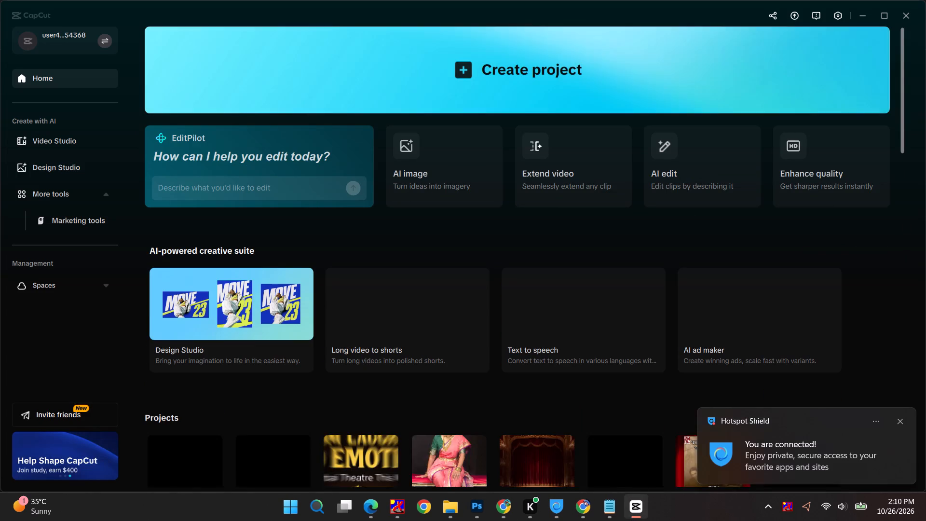
pyautogui.click(631, 516)
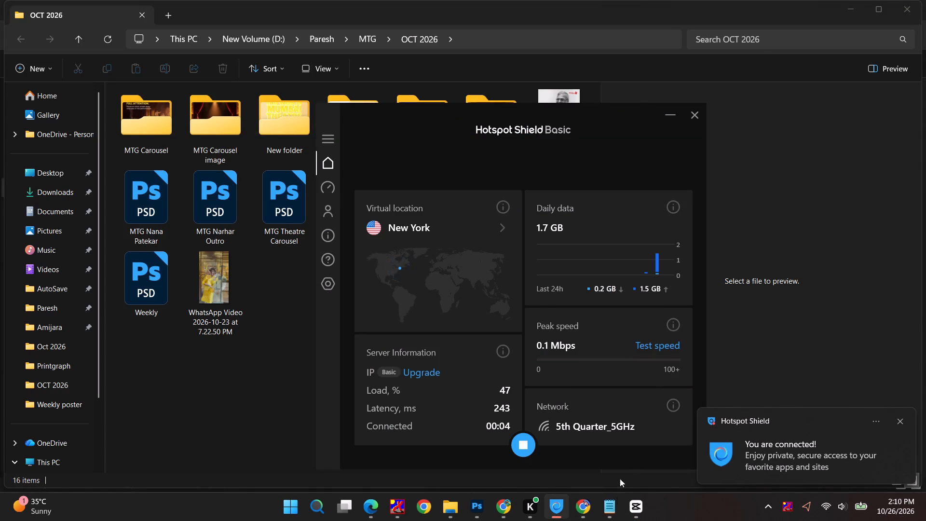
pyautogui.click(700, 115)
pyautogui.click(620, 511)
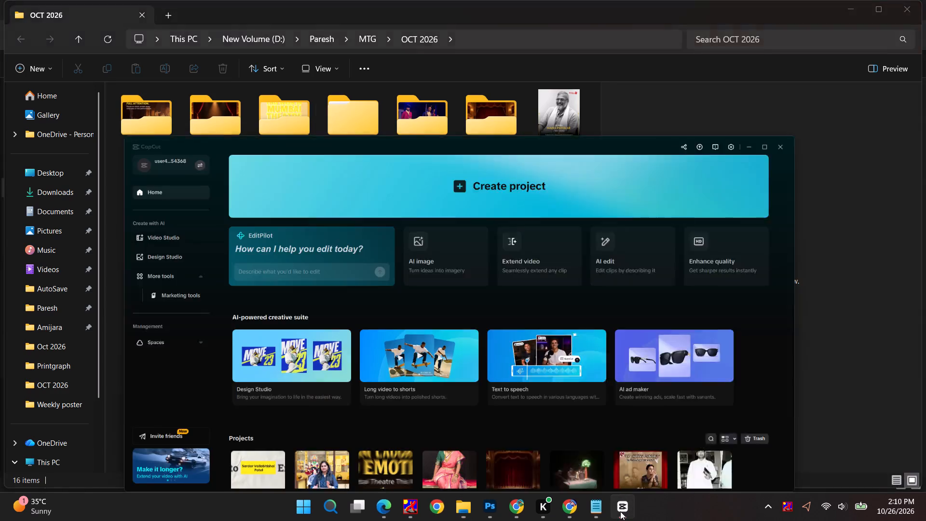
pyautogui.click(912, 16)
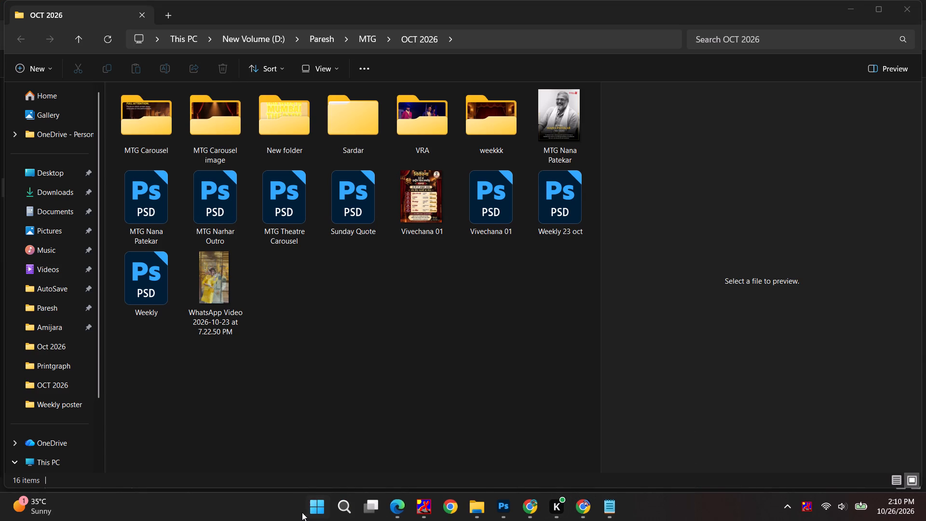
# Reopen Hotspot Shield and check the VPN connection details.
pyautogui.click(302, 512)
pyautogui.click(311, 512)
pyautogui.click(351, 515)
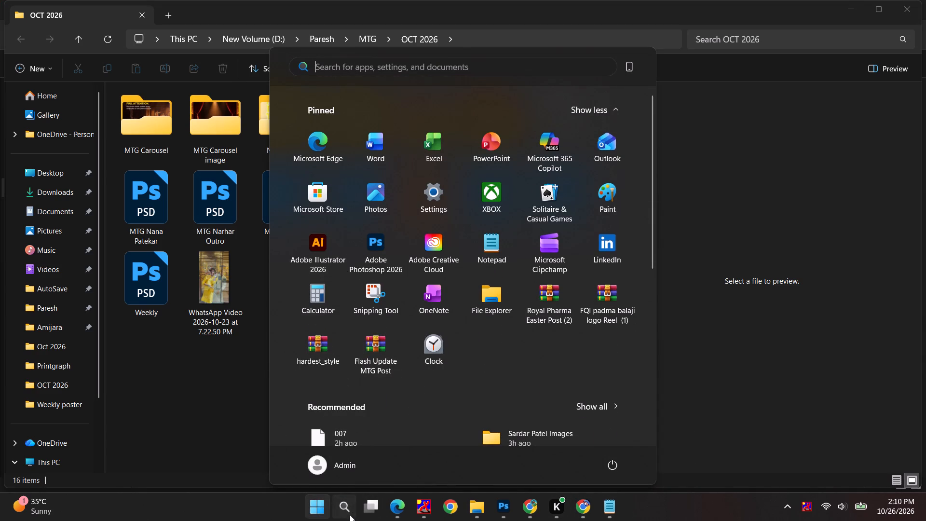
pyautogui.click(275, 150)
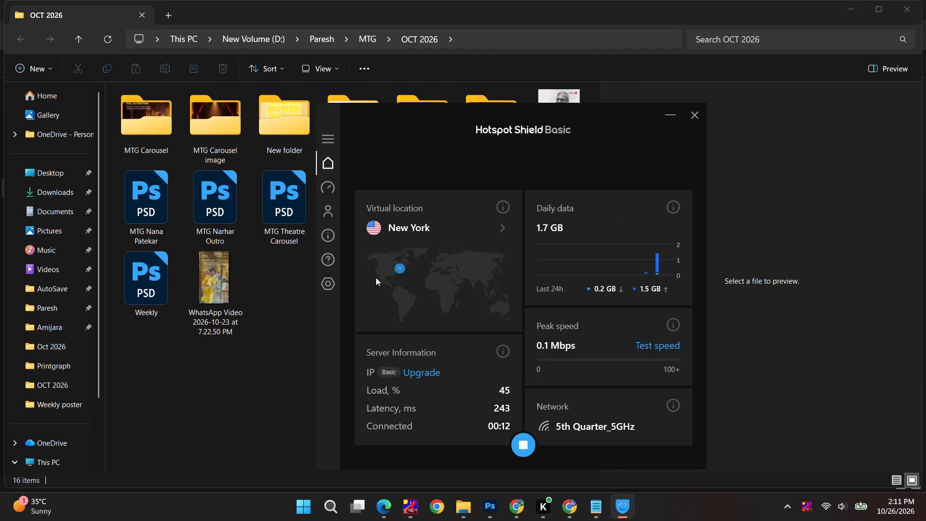
pyautogui.click(332, 142)
pyautogui.click(328, 173)
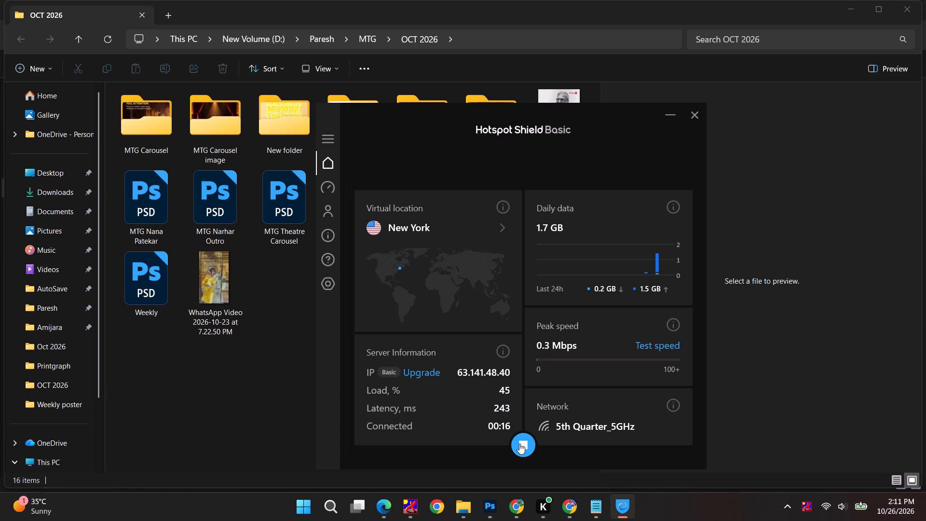
# Relaunch CapCut and dismiss the Environment testing dialog.
pyautogui.click(314, 515)
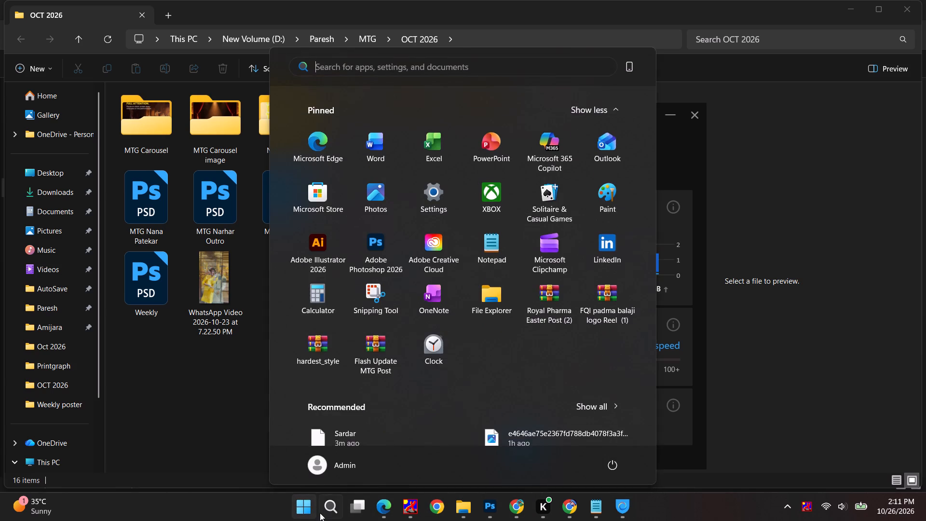
pyautogui.click(321, 512)
pyautogui.click(303, 130)
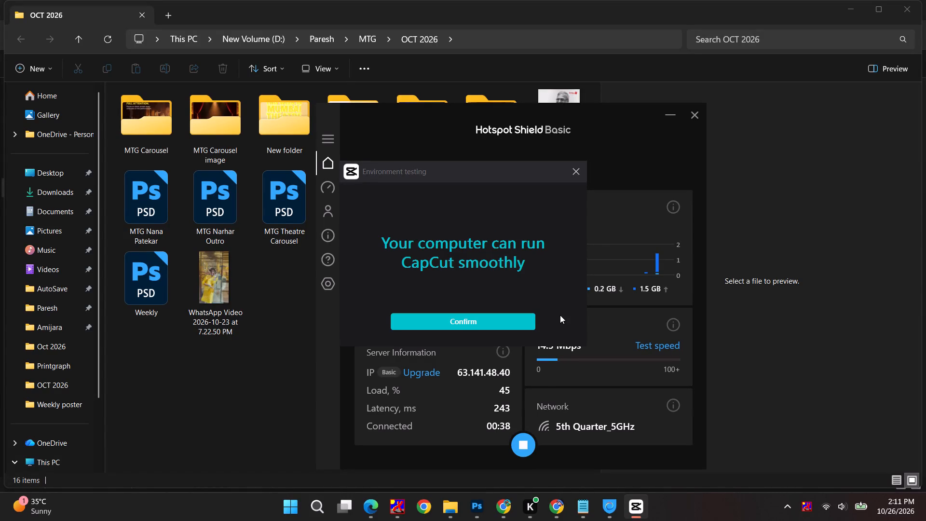
pyautogui.click(581, 172)
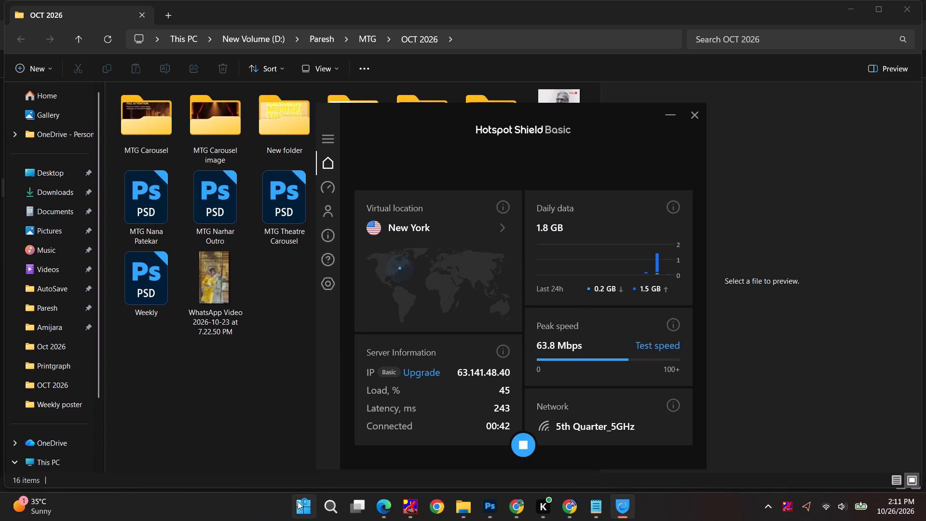
pyautogui.click(298, 501)
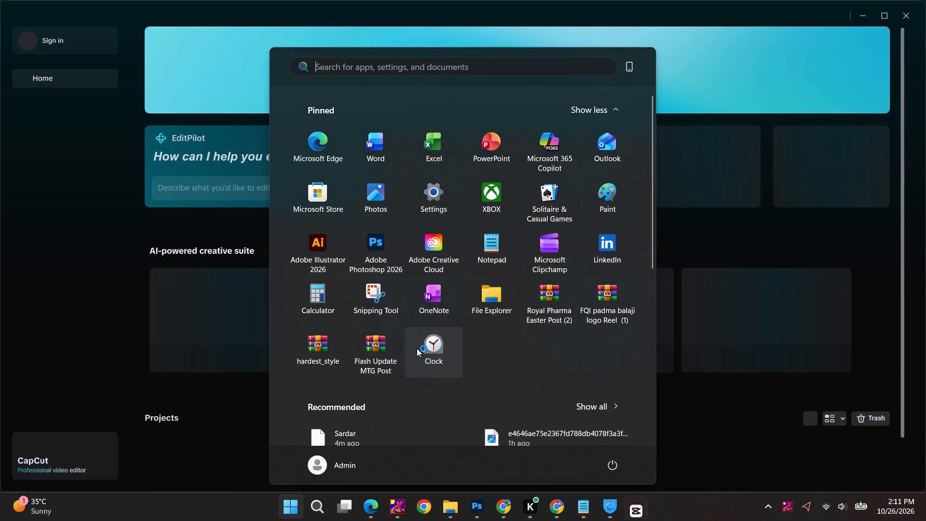
pyautogui.click(221, 237)
# Open the MTG POSTERS REEL-copy-copy project from the Projects list.
pyautogui.scroll(-2, 221, 237)
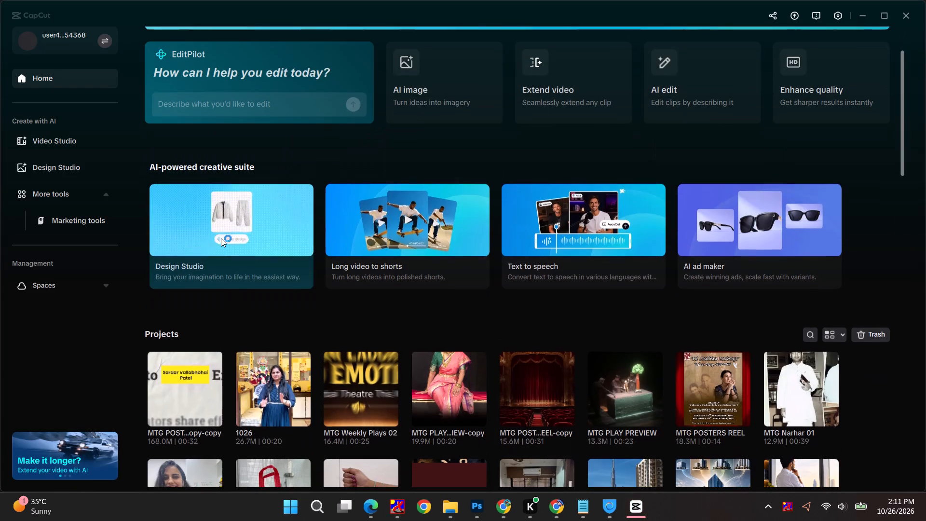
pyautogui.scroll(-2, 230, 363)
pyautogui.click(163, 305)
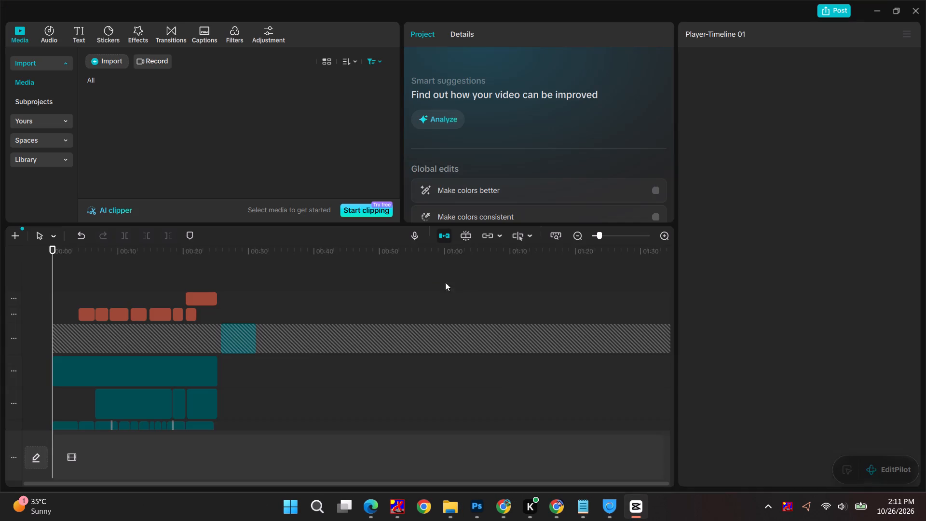
# Move the playhead to 00:00:20:23, select the SARDAR title and bring its colour and alignment settings into view.
pyautogui.moveTo(54, 247); pyautogui.dragTo(216, 253)
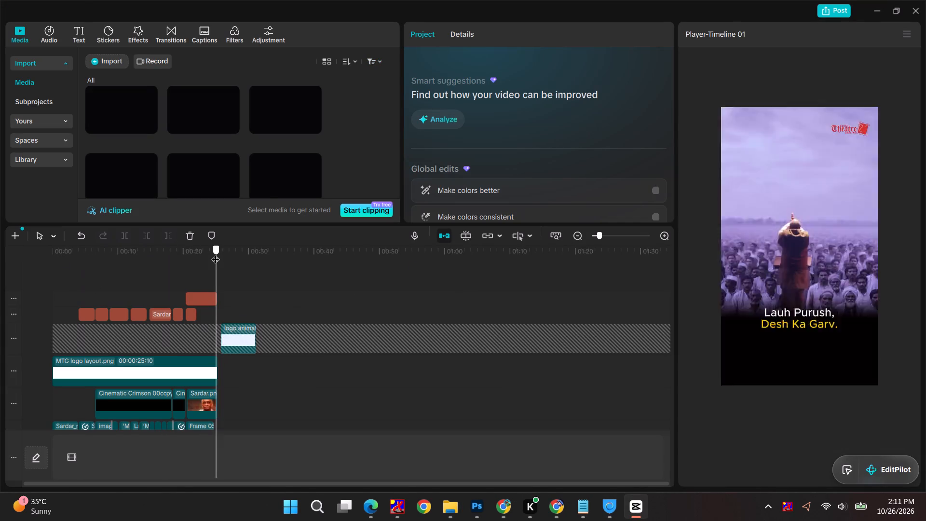
pyautogui.moveTo(216, 253); pyautogui.dragTo(188, 253)
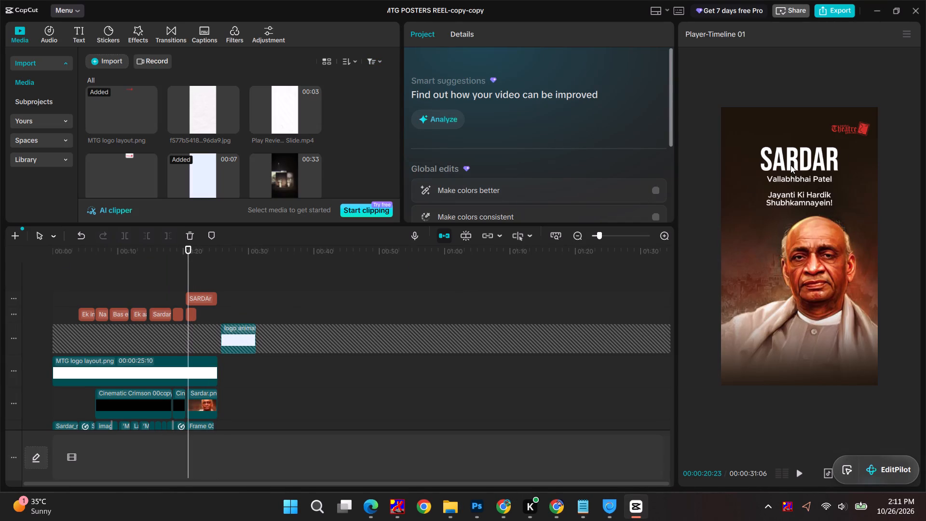
pyautogui.click(790, 165)
pyautogui.scroll(-2, 467, 176)
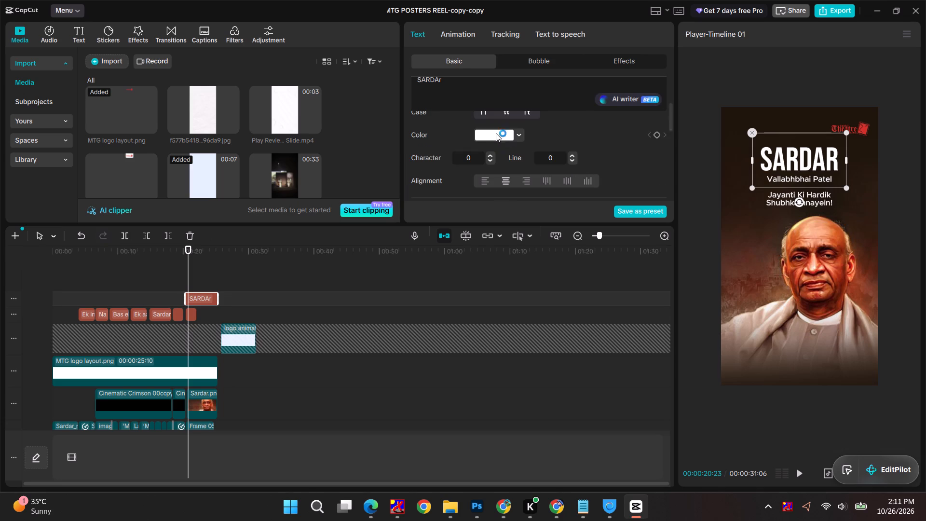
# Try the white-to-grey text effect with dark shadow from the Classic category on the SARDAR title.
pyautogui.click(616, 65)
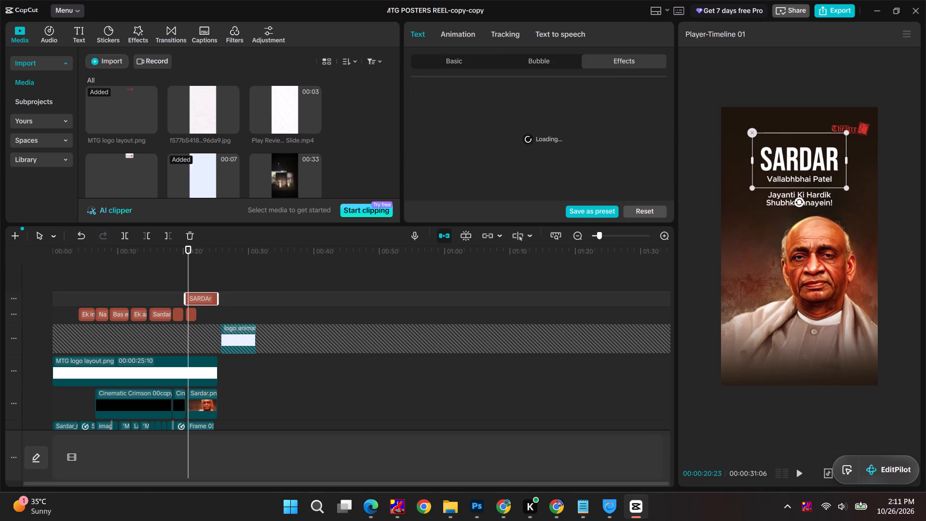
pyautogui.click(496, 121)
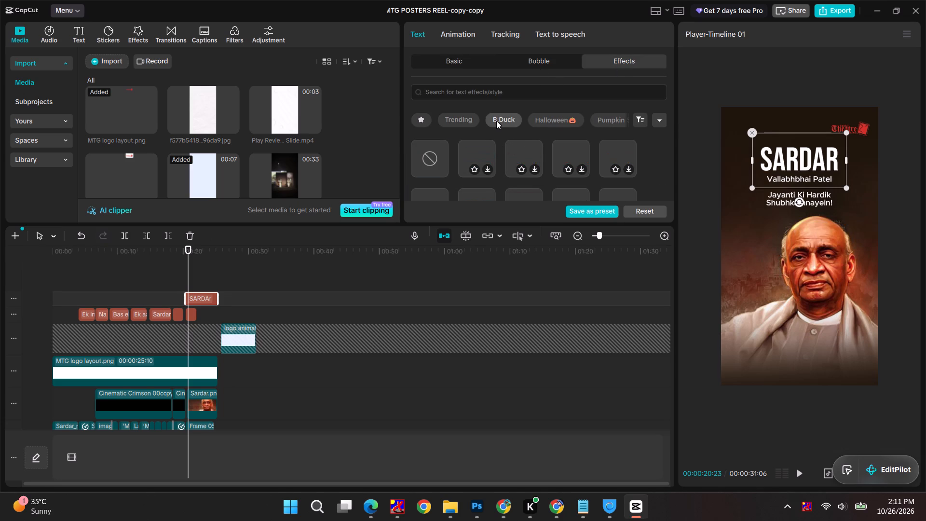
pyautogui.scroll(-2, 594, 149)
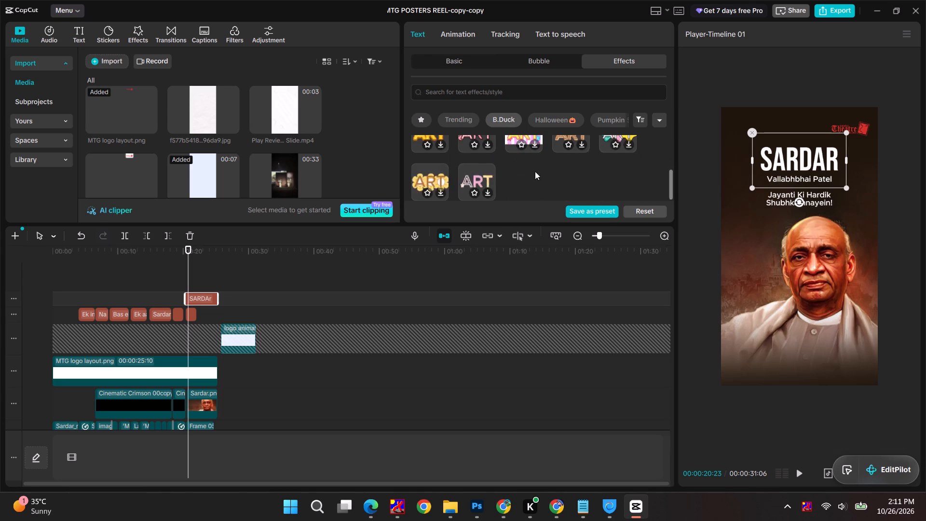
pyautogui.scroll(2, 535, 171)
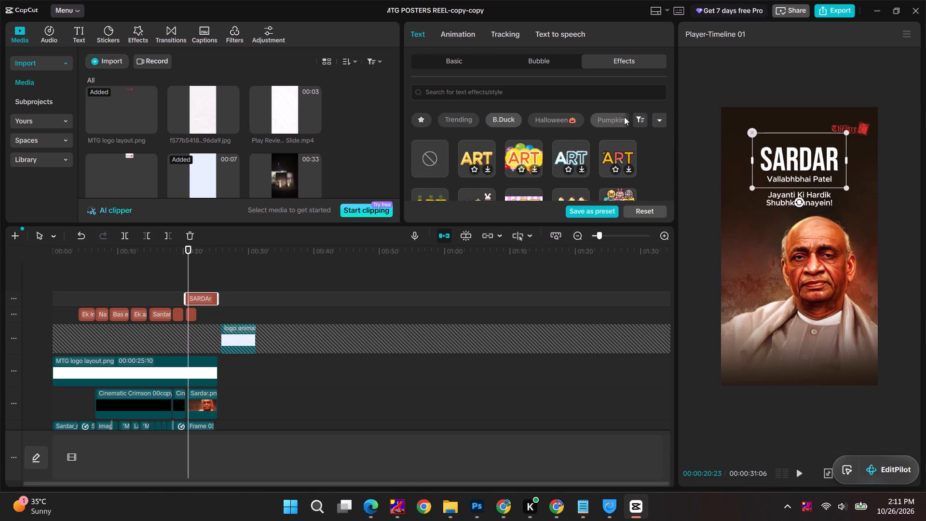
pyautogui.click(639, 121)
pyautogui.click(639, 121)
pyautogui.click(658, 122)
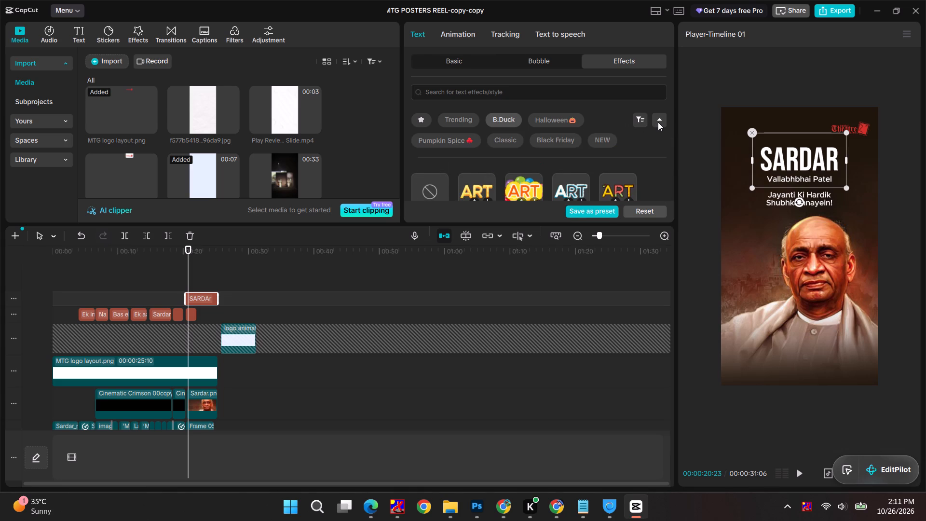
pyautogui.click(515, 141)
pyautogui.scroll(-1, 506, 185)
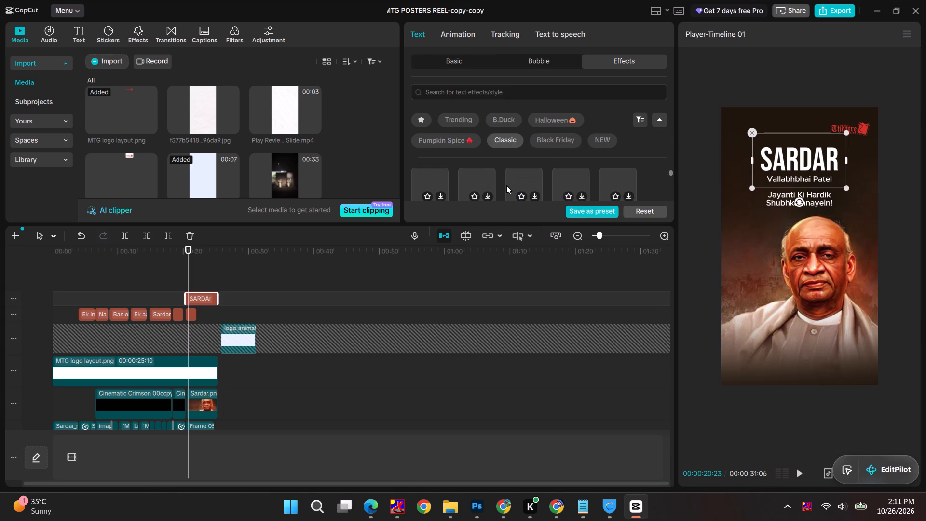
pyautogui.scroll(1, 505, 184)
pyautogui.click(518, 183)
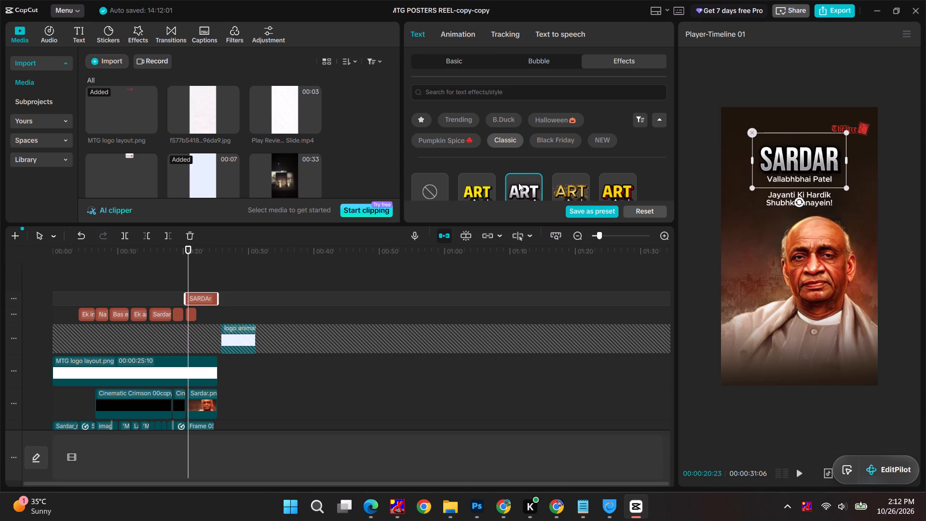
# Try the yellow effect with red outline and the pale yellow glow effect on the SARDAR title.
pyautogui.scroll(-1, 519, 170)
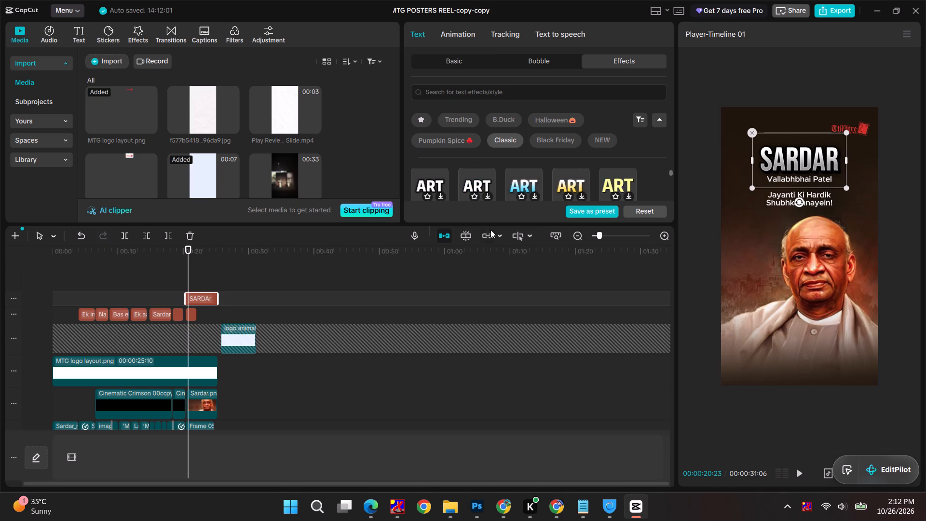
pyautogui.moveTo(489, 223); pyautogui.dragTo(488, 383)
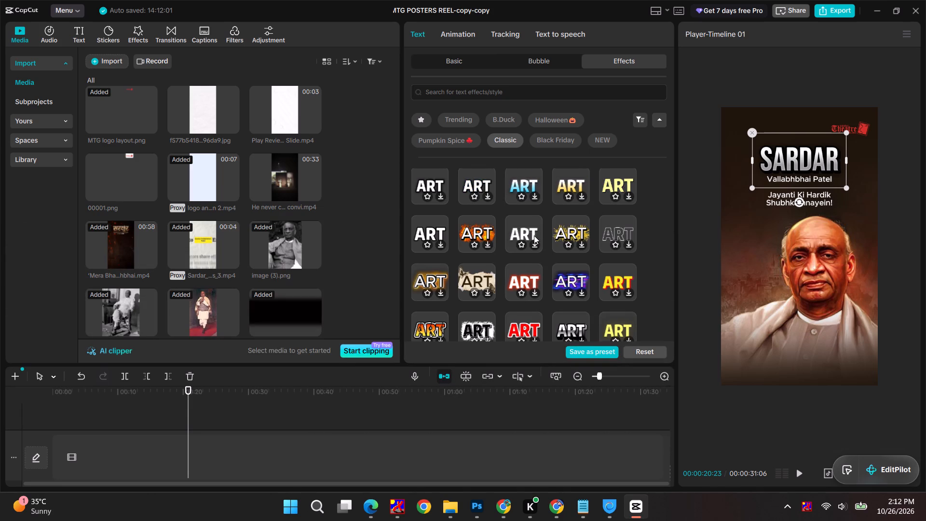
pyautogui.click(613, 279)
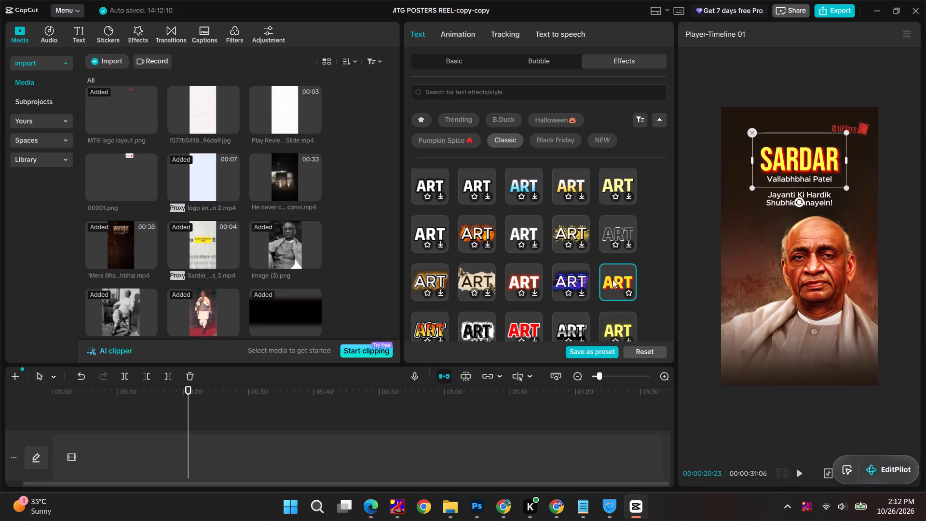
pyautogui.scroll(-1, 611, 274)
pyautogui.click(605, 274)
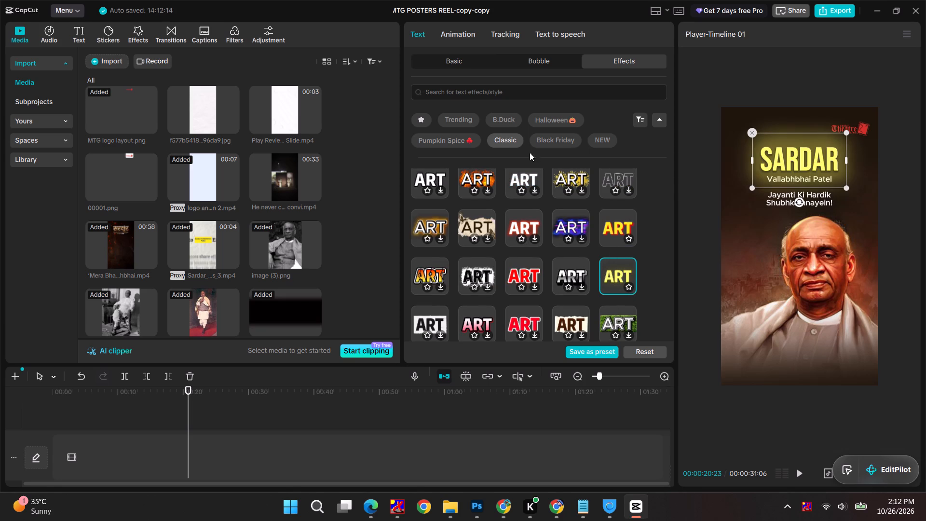
# Apply the Classic bright yellow text effect with black shadow to the SARDAR title.
pyautogui.scroll(-3, 498, 155)
pyautogui.scroll(5, 498, 167)
pyautogui.scroll(-6, 498, 170)
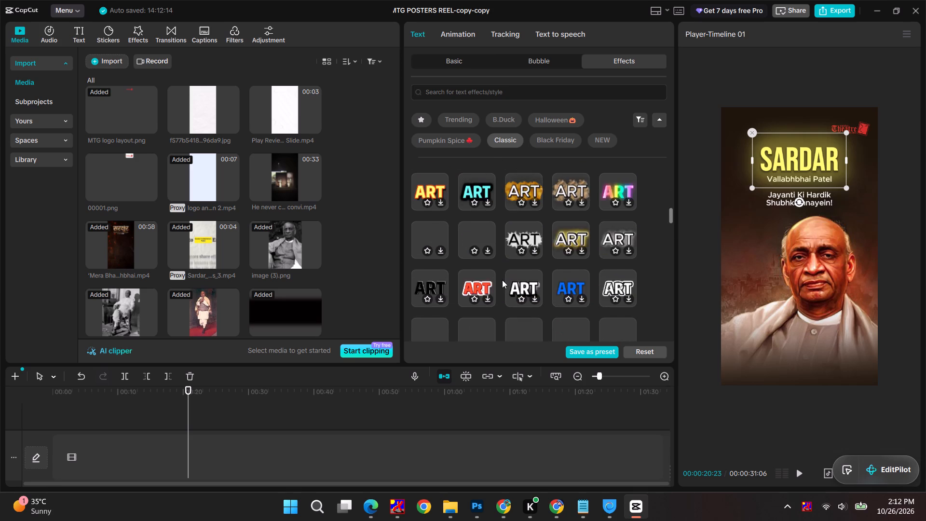
pyautogui.scroll(18, 502, 280)
pyautogui.click(661, 119)
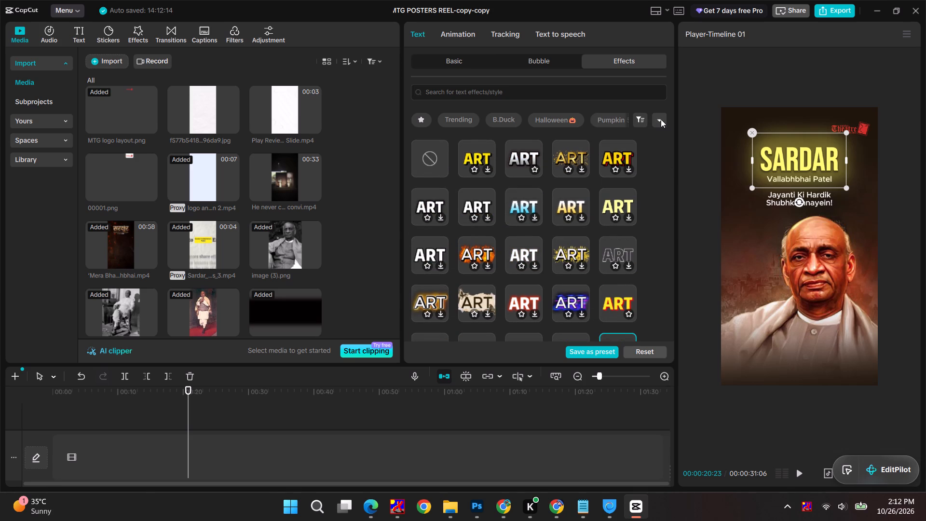
pyautogui.scroll(-6, 579, 265)
pyautogui.scroll(8, 571, 277)
pyautogui.click(515, 148)
pyautogui.click(480, 156)
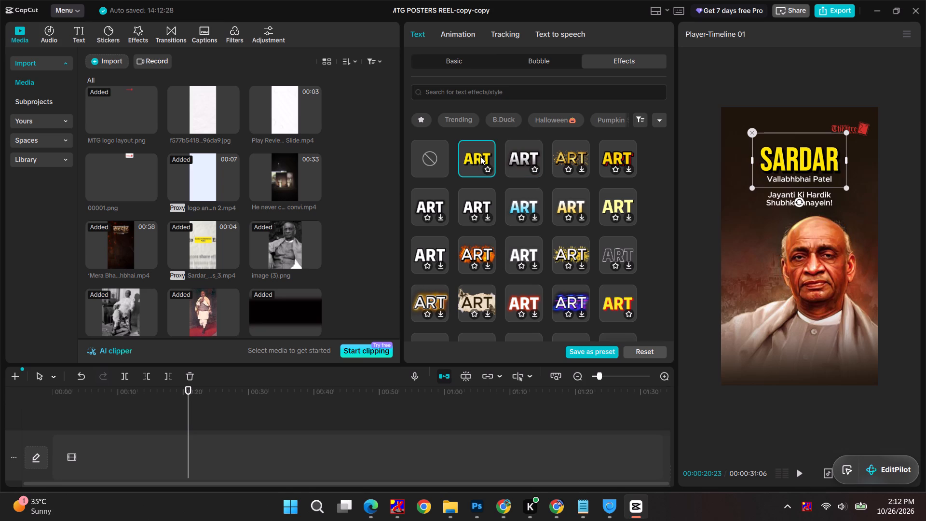
# Enlarge the SARDAR title slightly in the video frame.
pyautogui.keyDown('alt'); pyautogui.moveTo(845, 187); pyautogui.dragTo(846, 189); pyautogui.keyUp('alt')
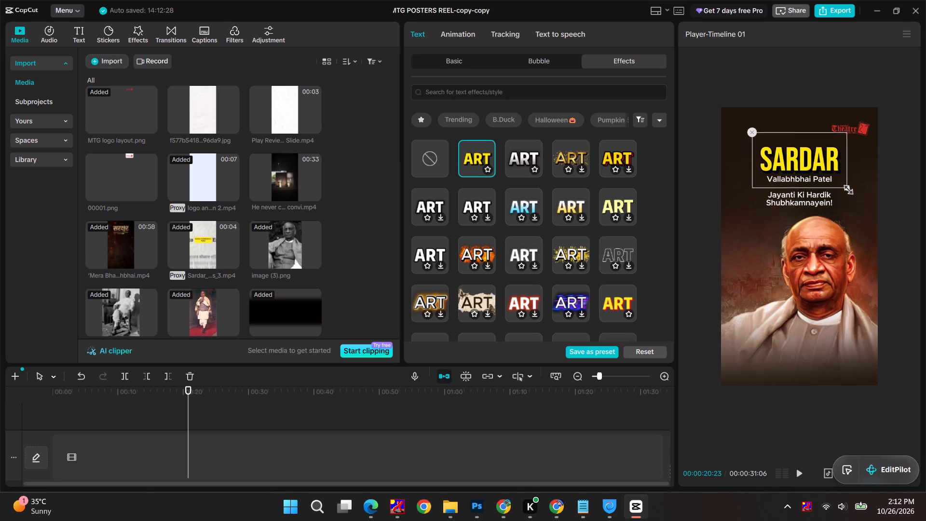
pyautogui.keyDown('alt'); pyautogui.moveTo(846, 189); pyautogui.dragTo(850, 193); pyautogui.keyUp('alt')
pyautogui.click(805, 79)
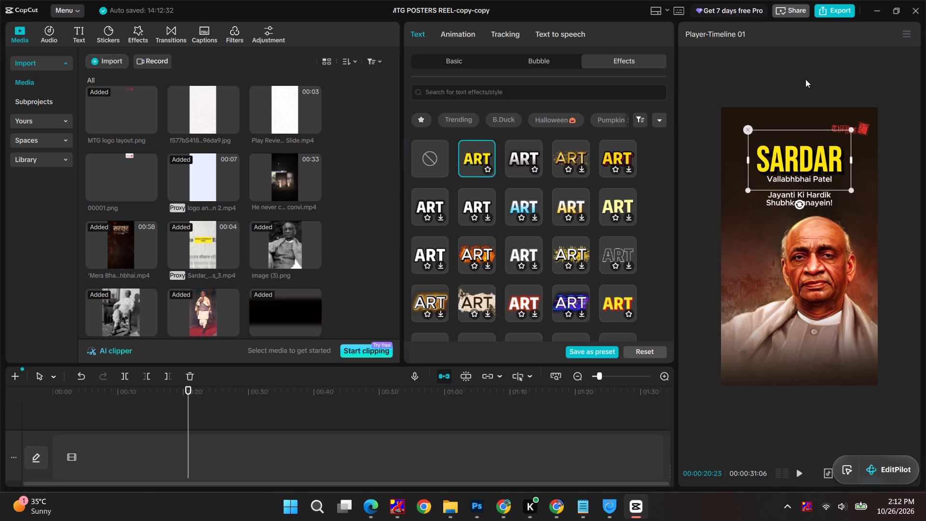
# Extend the end of the Vallabhbhai Patel greeting text clip to match the end of the SARDAR title clip.
pyautogui.click(786, 182)
pyautogui.click(790, 179)
pyautogui.moveTo(196, 366); pyautogui.dragTo(227, 226)
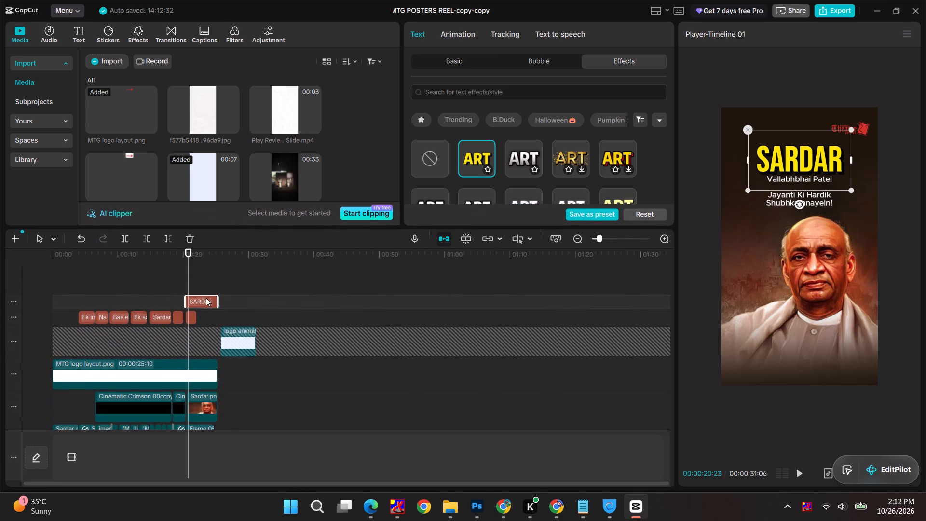
pyautogui.keyDown('ctrl'); pyautogui.scroll(8, 196, 315); pyautogui.keyUp('ctrl')
pyautogui.keyDown('ctrl'); pyautogui.scroll(6, 310, 315); pyautogui.keyUp('ctrl')
pyautogui.keyDown('ctrl'); pyautogui.scroll(6, 360, 320); pyautogui.keyUp('ctrl')
pyautogui.click(362, 315)
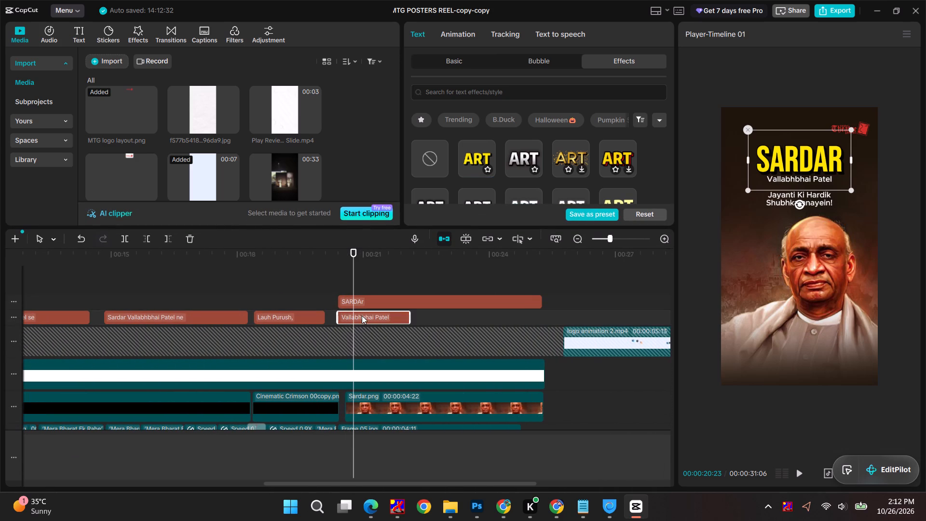
pyautogui.moveTo(409, 316); pyautogui.dragTo(540, 313)
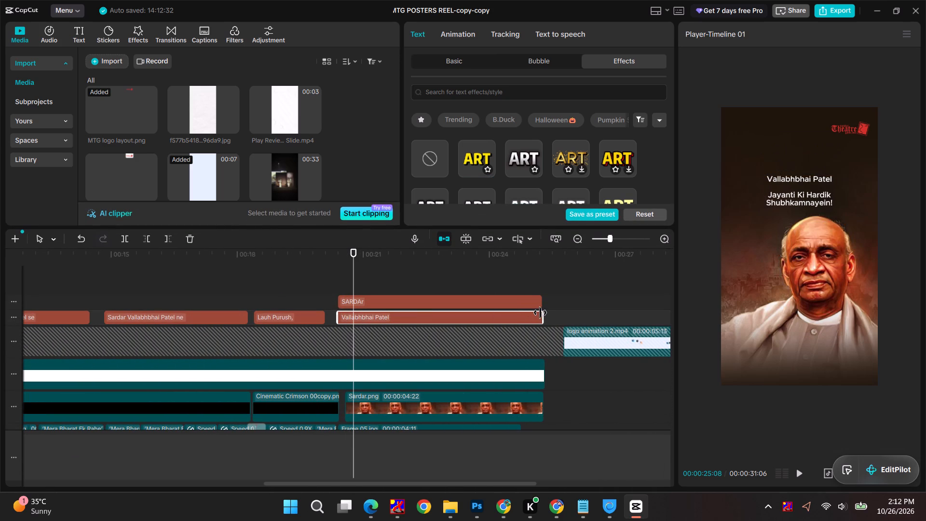
pyautogui.moveTo(540, 313); pyautogui.dragTo(539, 313)
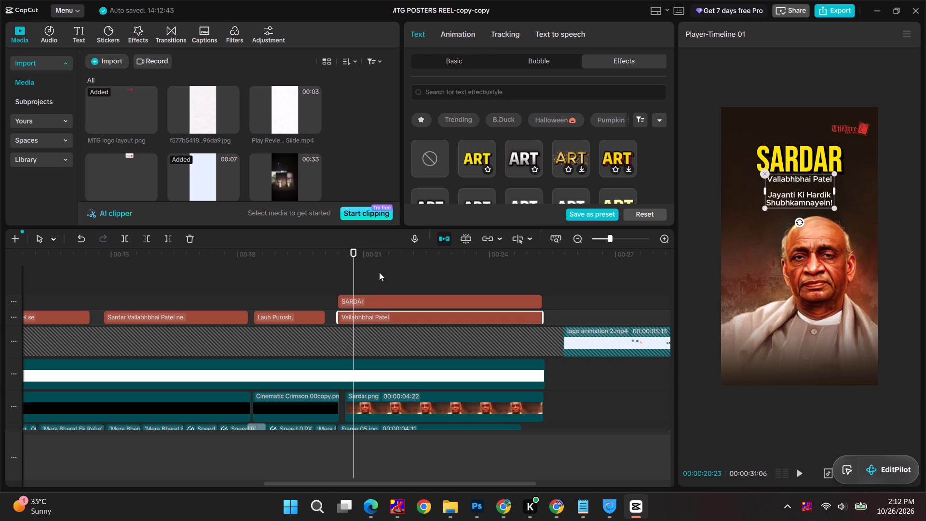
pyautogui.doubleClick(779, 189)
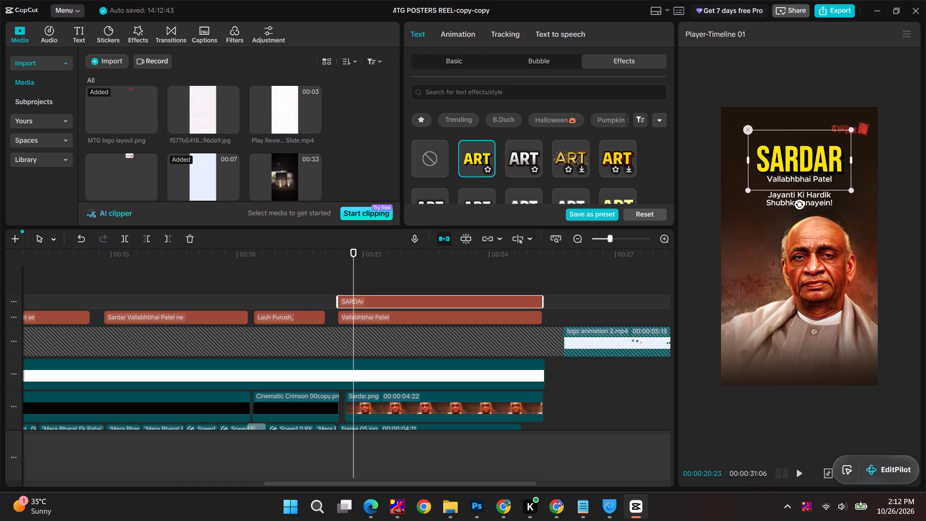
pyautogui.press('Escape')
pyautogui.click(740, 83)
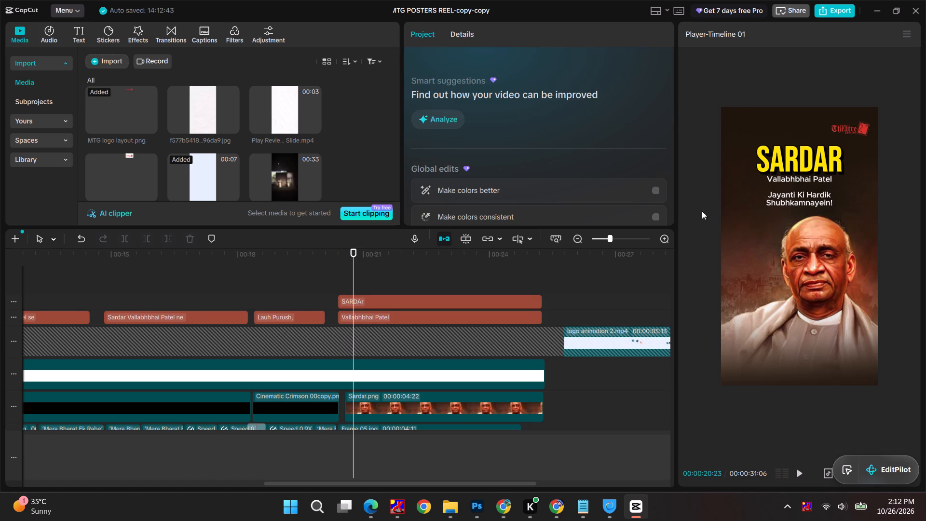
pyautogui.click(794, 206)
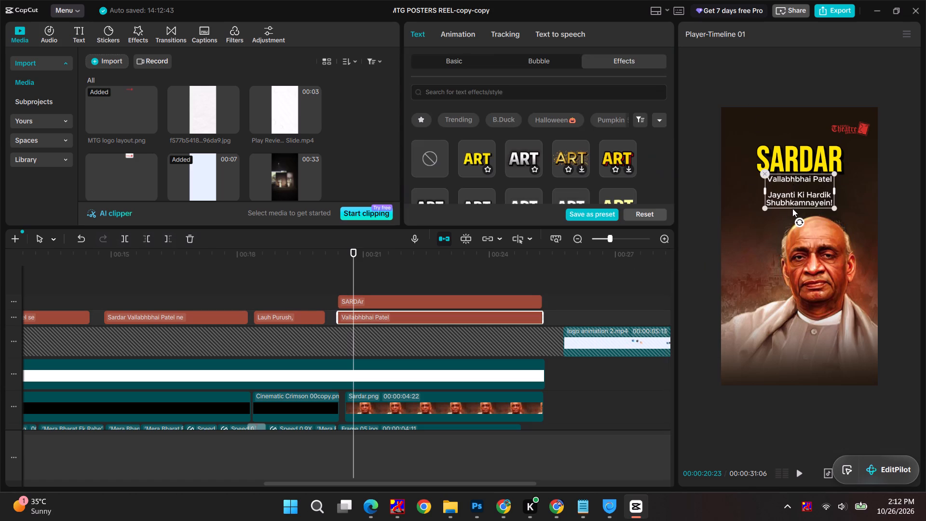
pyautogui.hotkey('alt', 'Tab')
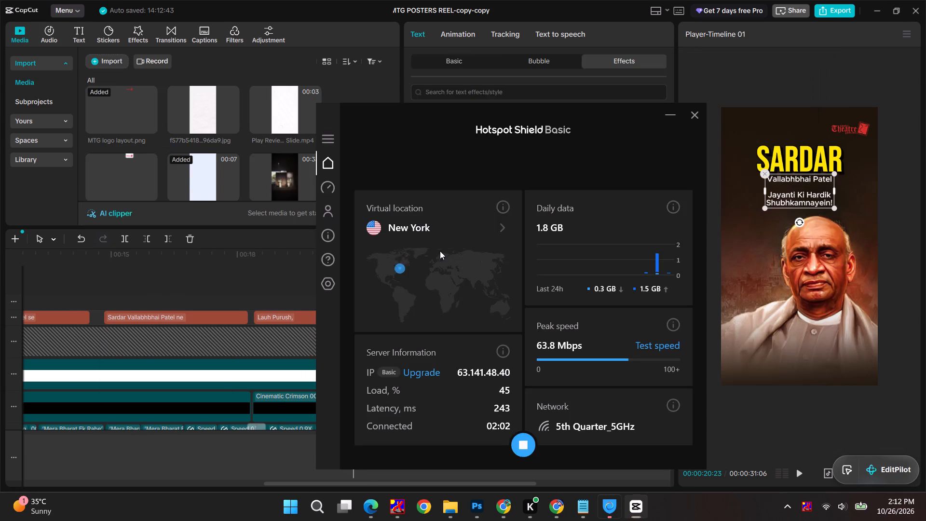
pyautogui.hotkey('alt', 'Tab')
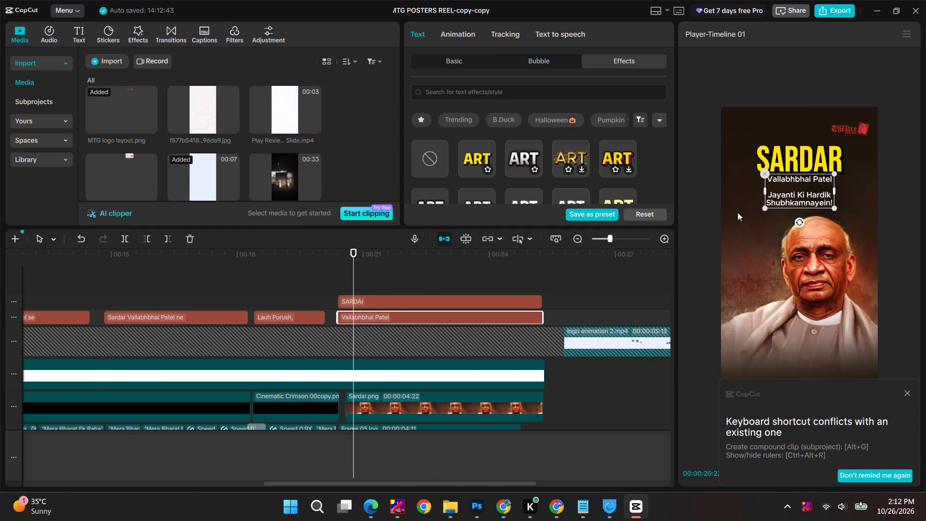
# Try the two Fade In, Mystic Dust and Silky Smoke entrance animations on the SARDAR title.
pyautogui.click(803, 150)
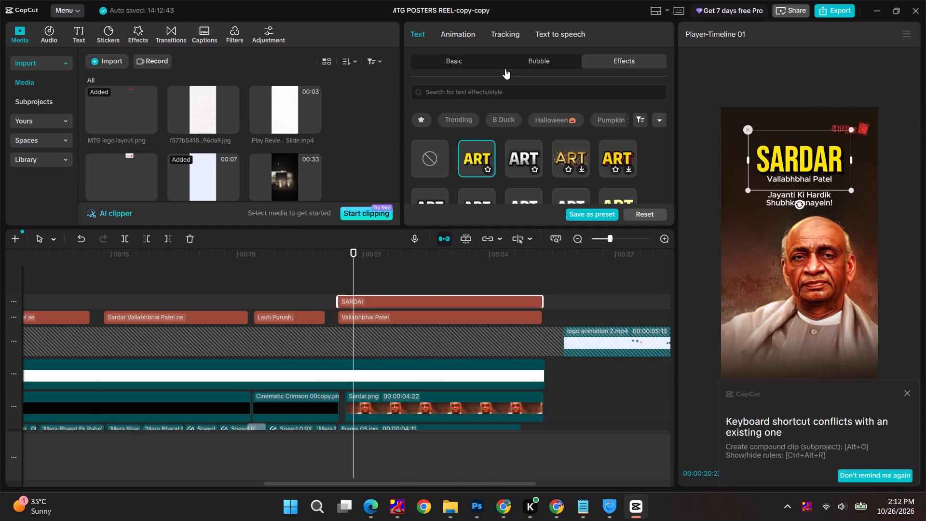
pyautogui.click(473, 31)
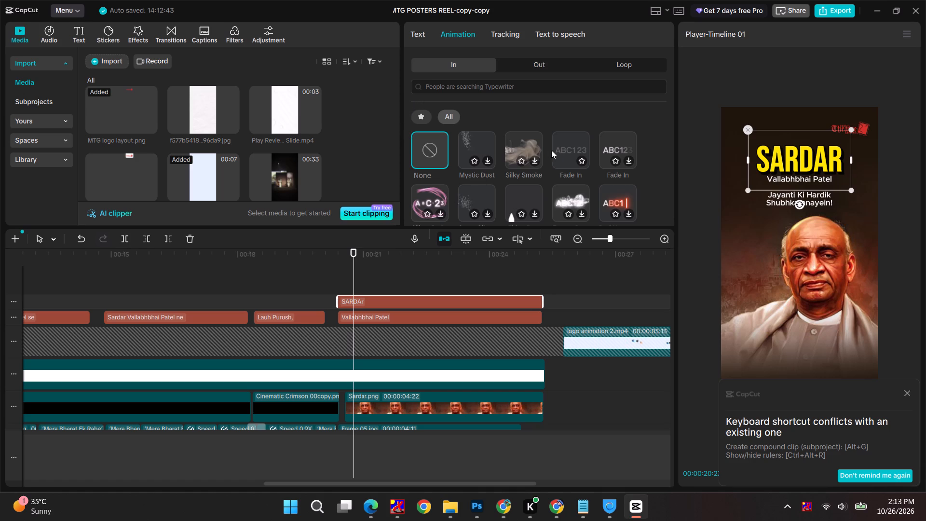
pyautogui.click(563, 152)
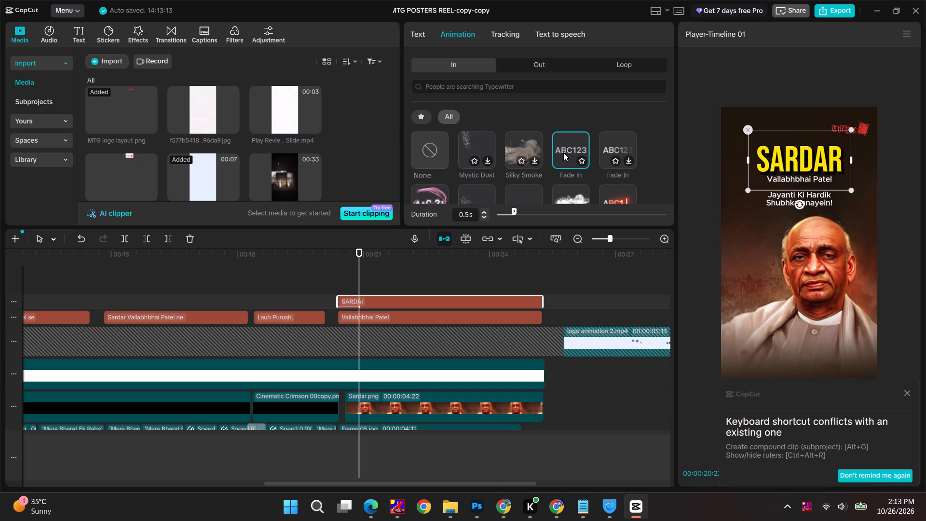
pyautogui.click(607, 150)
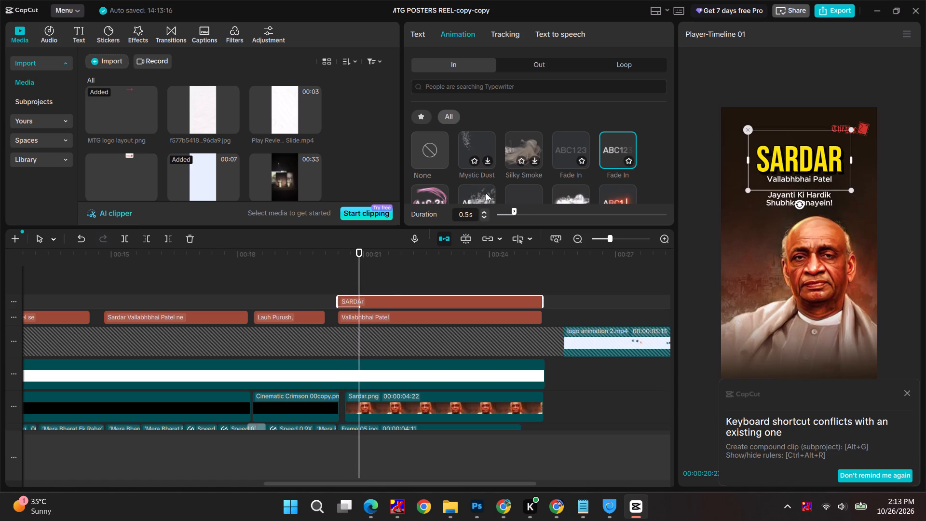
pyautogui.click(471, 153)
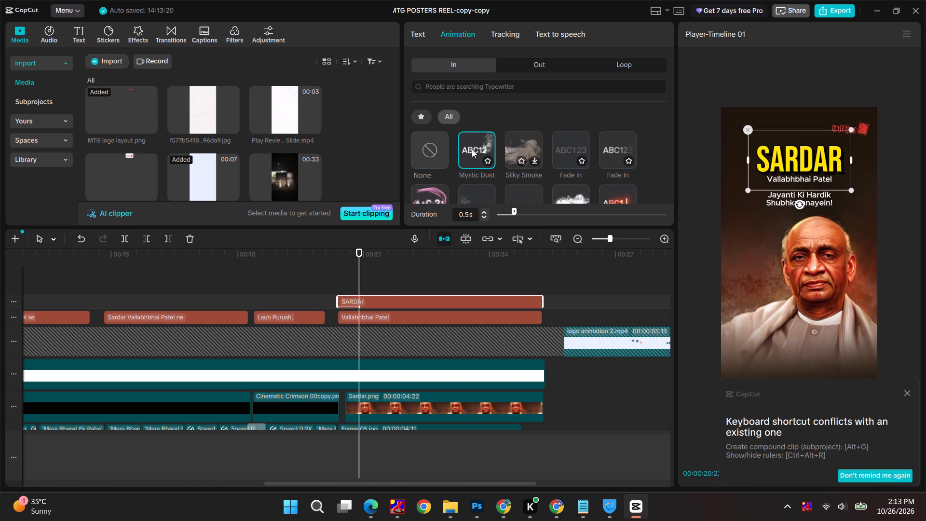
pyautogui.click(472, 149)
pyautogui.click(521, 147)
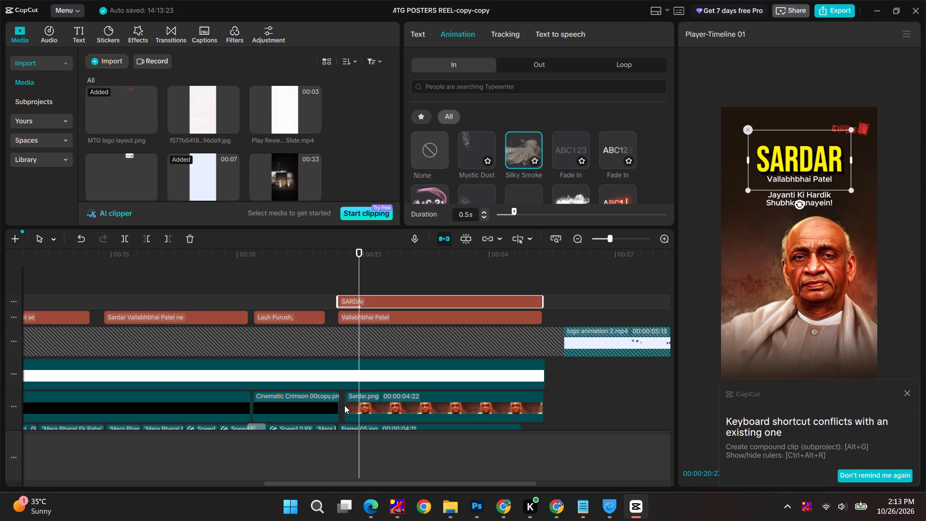
# Extend the start of the Sardar.png portrait clip back to the start of the SARDAR title and play it.
pyautogui.moveTo(344, 405); pyautogui.dragTo(340, 405)
pyautogui.click(361, 402)
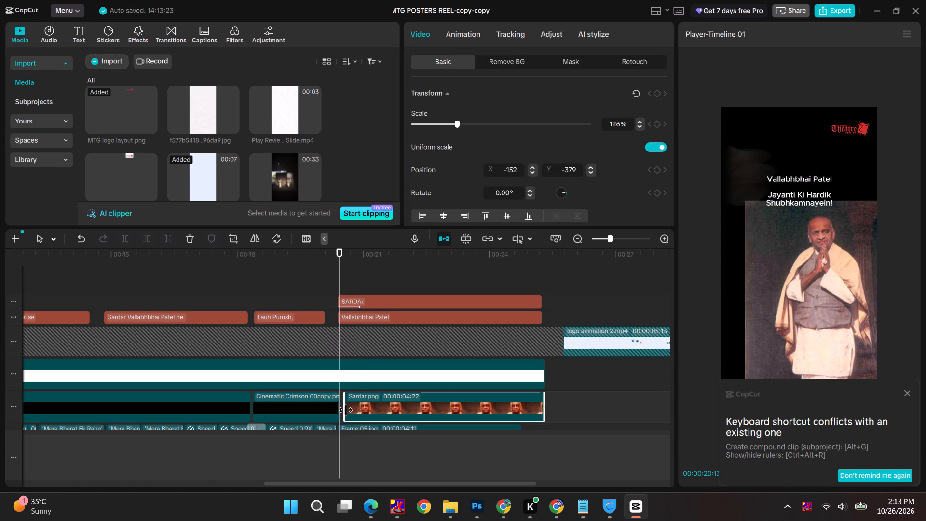
pyautogui.moveTo(345, 409); pyautogui.dragTo(340, 409)
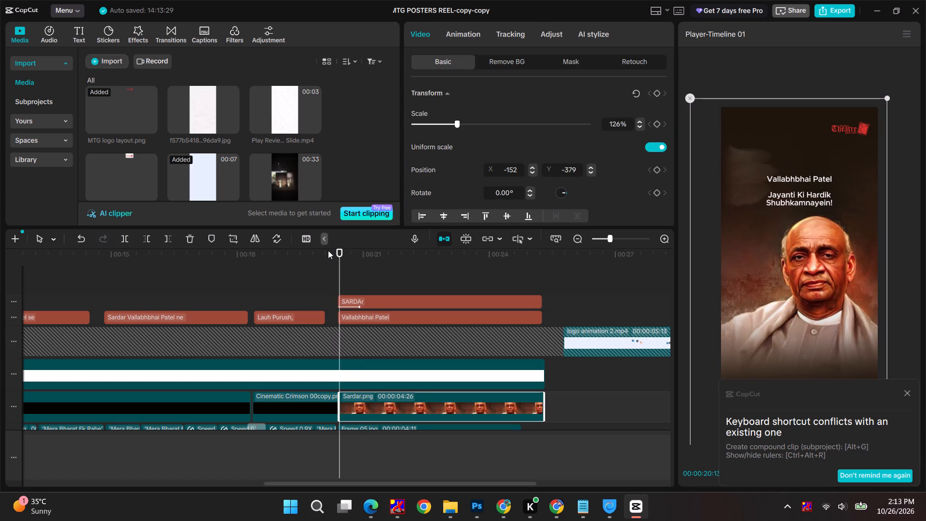
pyautogui.press('space')
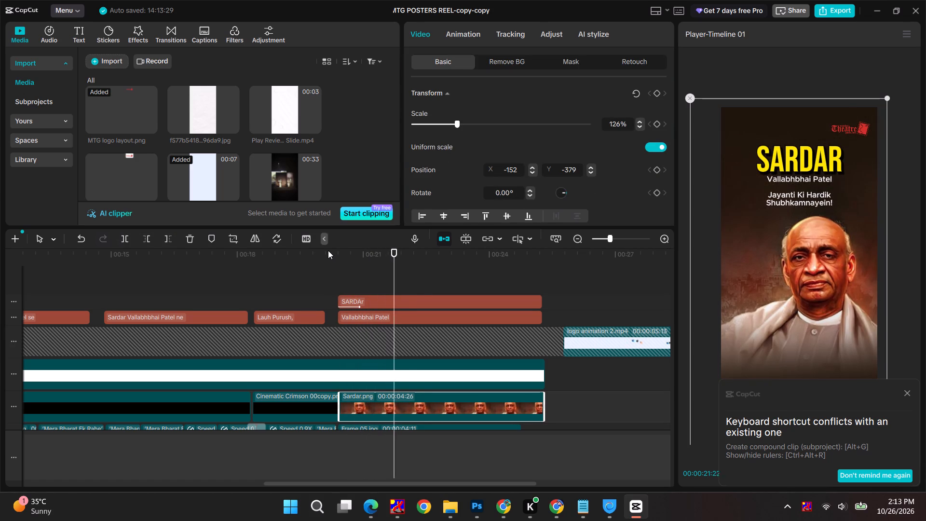
# Trim the greeting text clip's start to about 0.5 s after the SARDAR title begins and play the closing frame.
pyautogui.click(341, 316)
pyautogui.moveTo(337, 317); pyautogui.dragTo(355, 317)
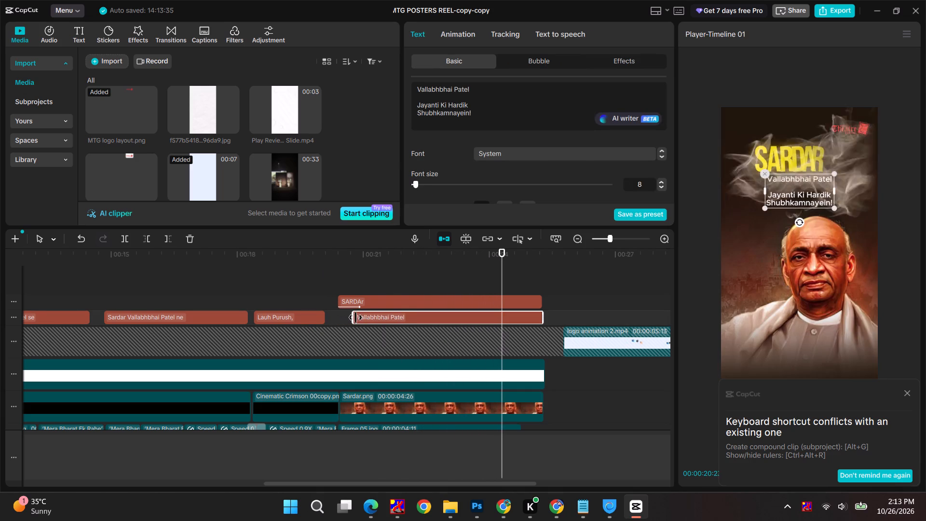
pyautogui.moveTo(355, 317); pyautogui.dragTo(359, 317)
pyautogui.moveTo(343, 258); pyautogui.dragTo(336, 258)
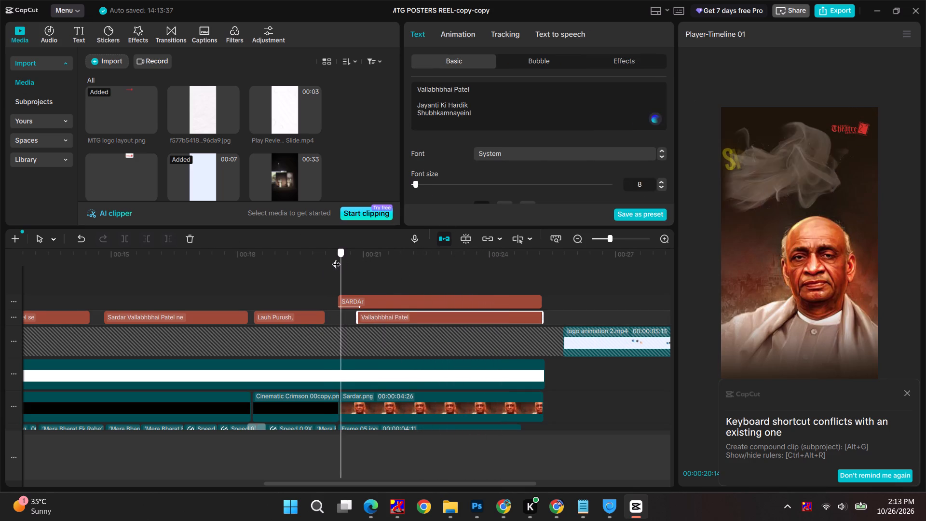
pyautogui.moveTo(336, 258); pyautogui.dragTo(331, 258)
pyautogui.press('space')
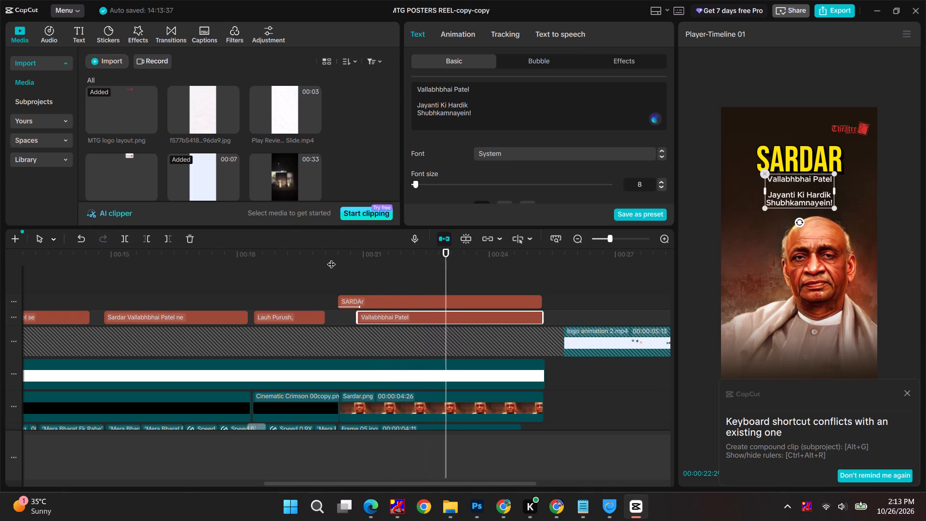
# Browse the entrance animations for the greeting text clip.
pyautogui.moveTo(519, 253); pyautogui.dragTo(455, 256)
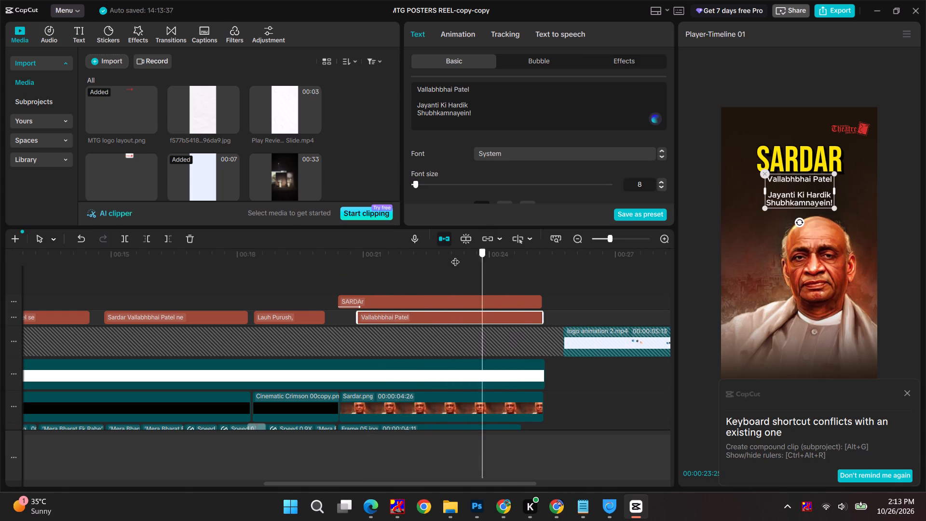
pyautogui.moveTo(455, 256); pyautogui.dragTo(358, 260)
pyautogui.click(463, 35)
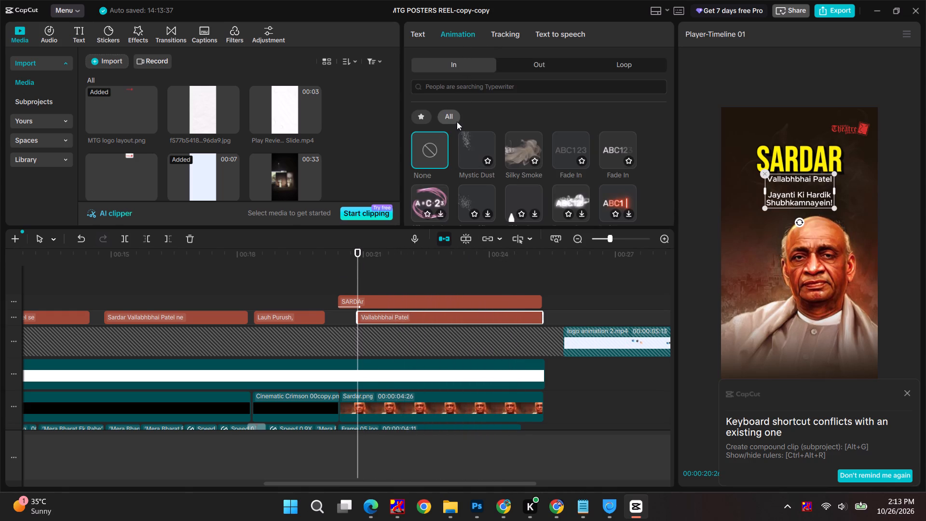
pyautogui.scroll(-1, 460, 150)
pyautogui.moveTo(473, 226); pyautogui.dragTo(475, 306)
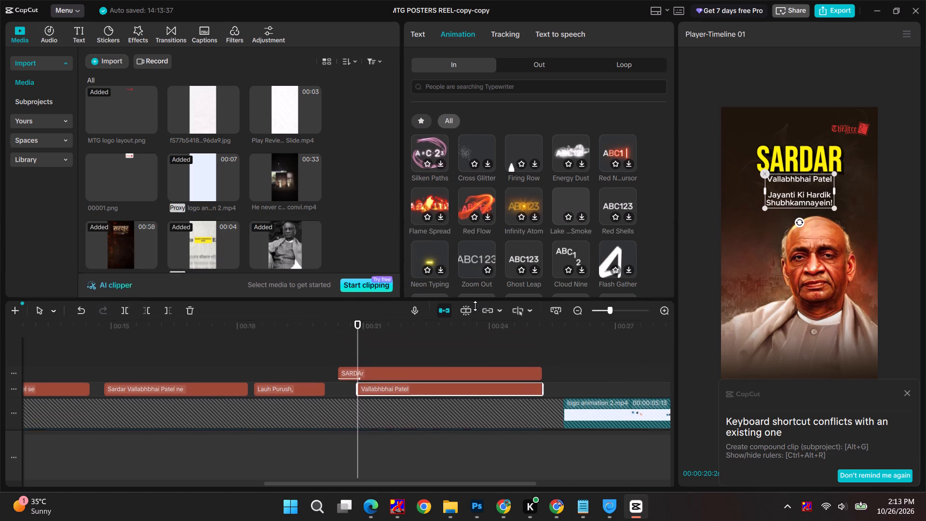
pyautogui.moveTo(475, 306); pyautogui.dragTo(475, 313)
# Apply the Infinity Atom entrance animation to the SARDAR title with a duration of 2.7 s.
pyautogui.click(807, 162)
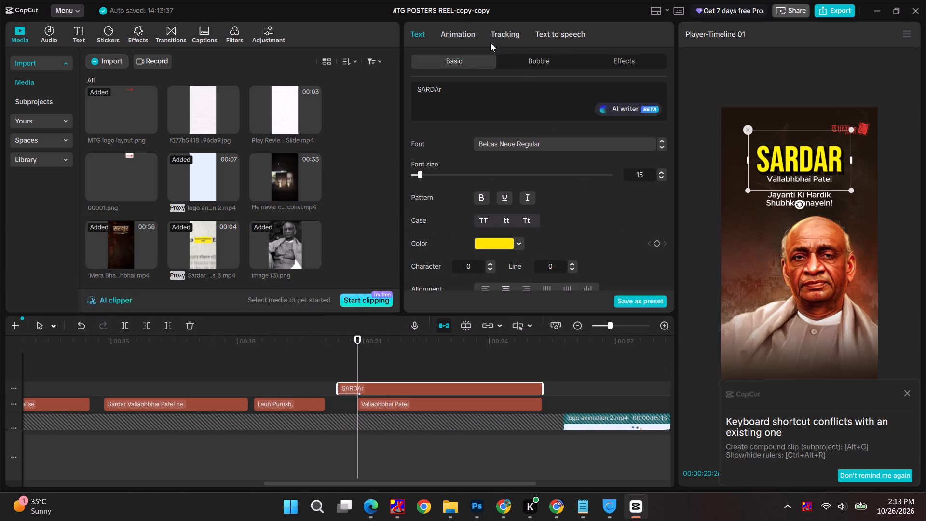
pyautogui.click(465, 33)
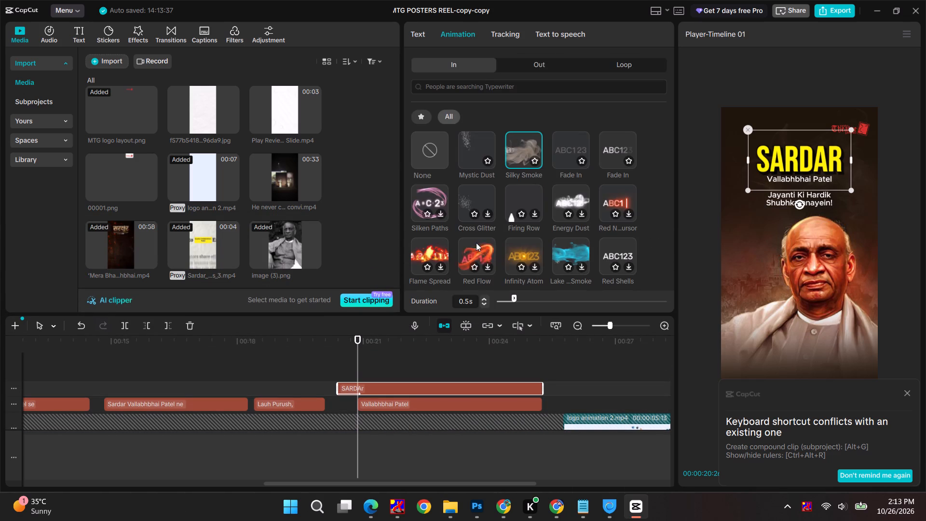
pyautogui.click(520, 252)
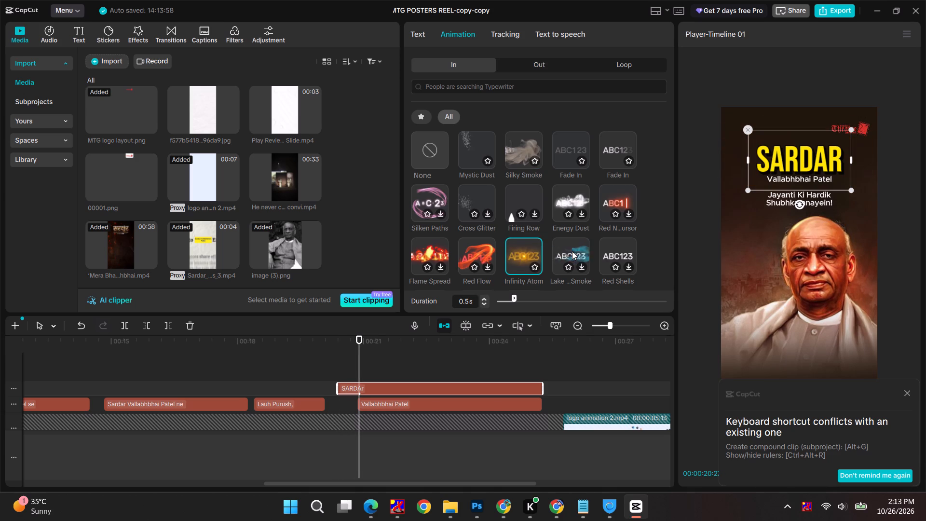
pyautogui.moveTo(512, 298); pyautogui.dragTo(587, 294)
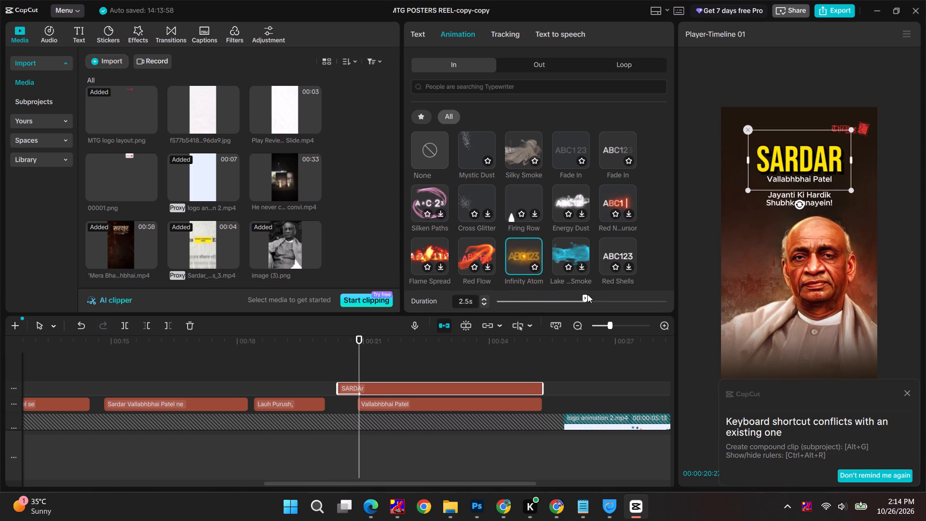
pyautogui.moveTo(587, 294); pyautogui.dragTo(590, 294)
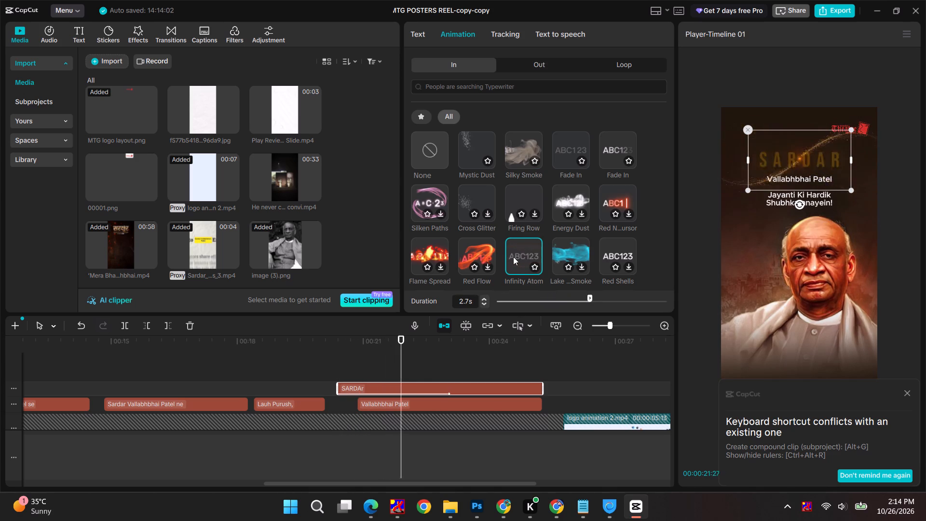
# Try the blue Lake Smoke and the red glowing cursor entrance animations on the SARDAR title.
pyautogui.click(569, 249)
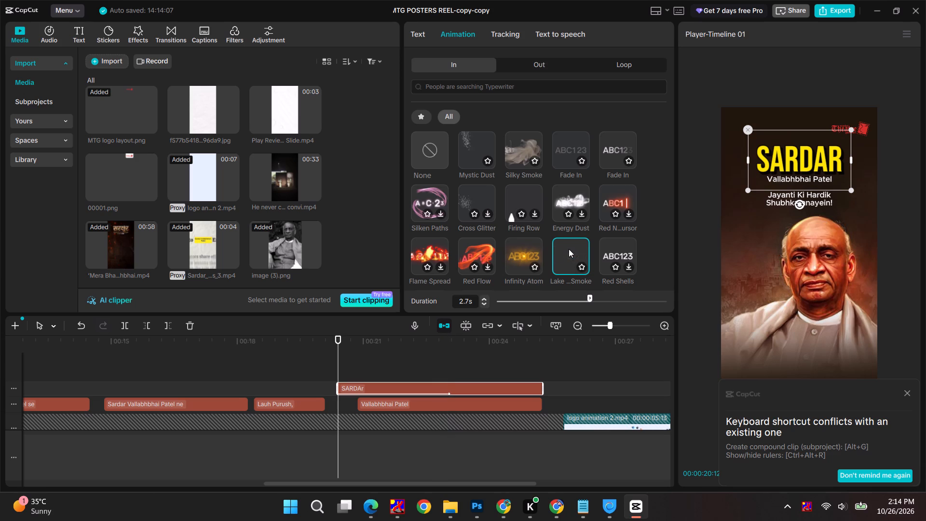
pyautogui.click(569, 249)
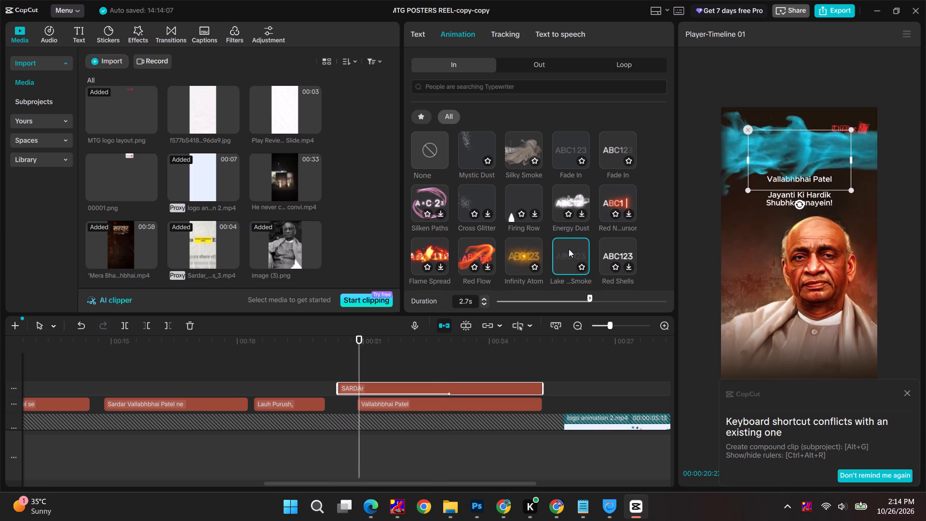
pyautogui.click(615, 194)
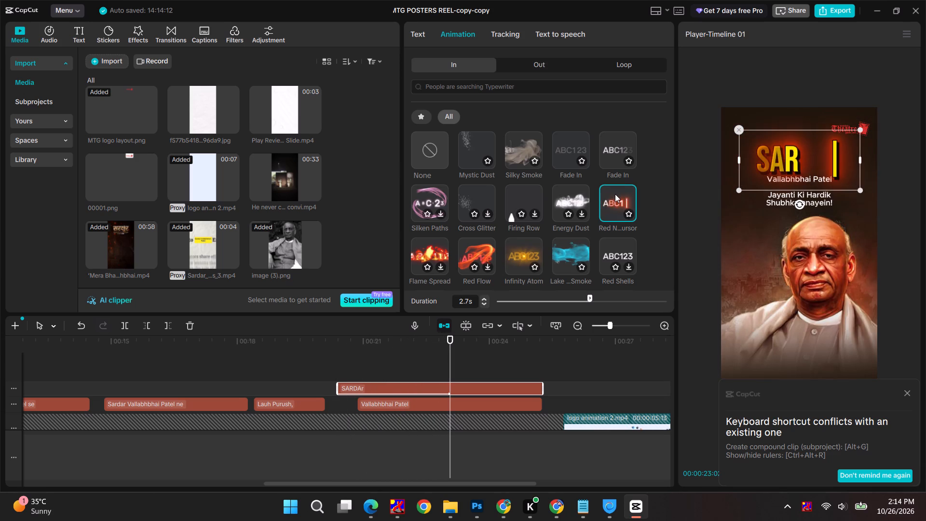
# Apply the Flash Gather entrance animation to the SARDAR title.
pyautogui.scroll(-2, 429, 251)
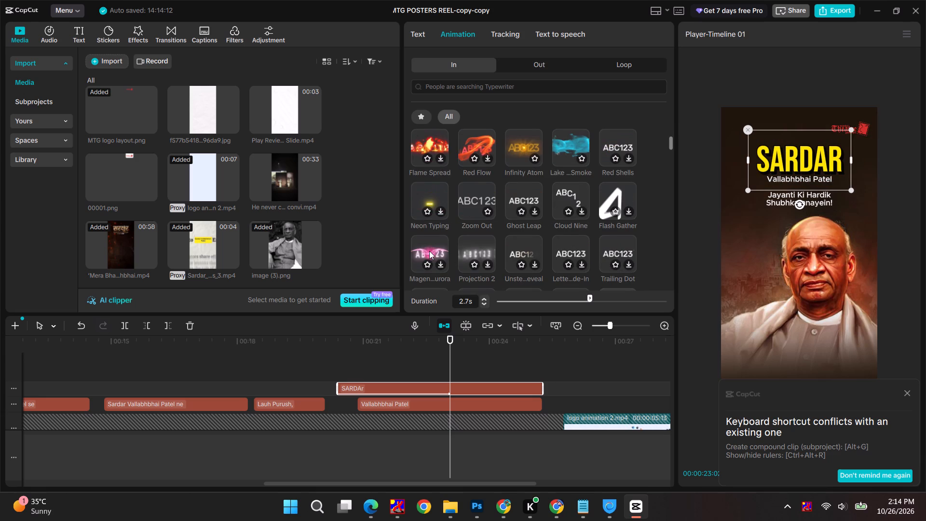
pyautogui.click(610, 192)
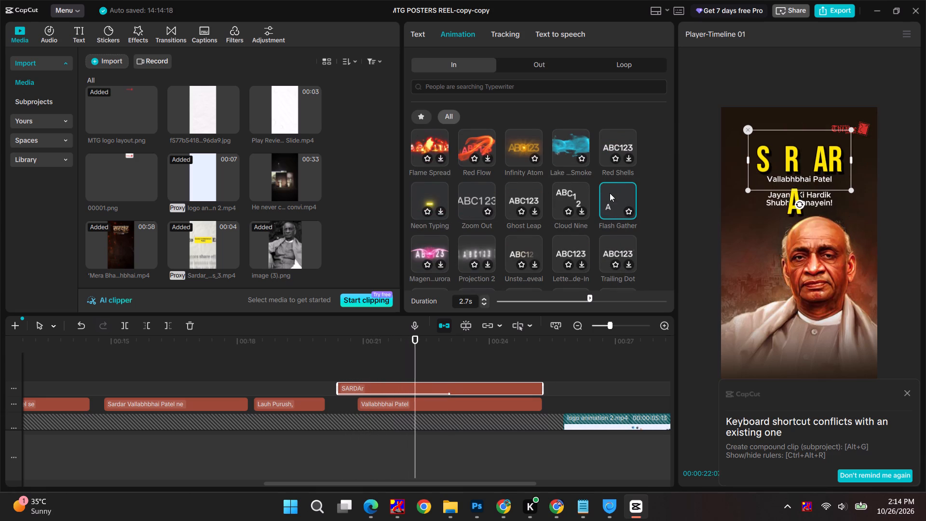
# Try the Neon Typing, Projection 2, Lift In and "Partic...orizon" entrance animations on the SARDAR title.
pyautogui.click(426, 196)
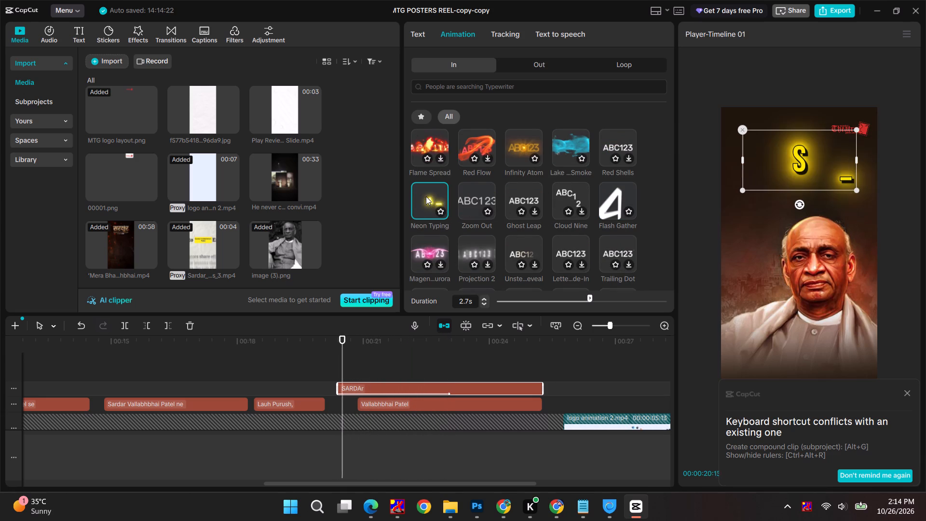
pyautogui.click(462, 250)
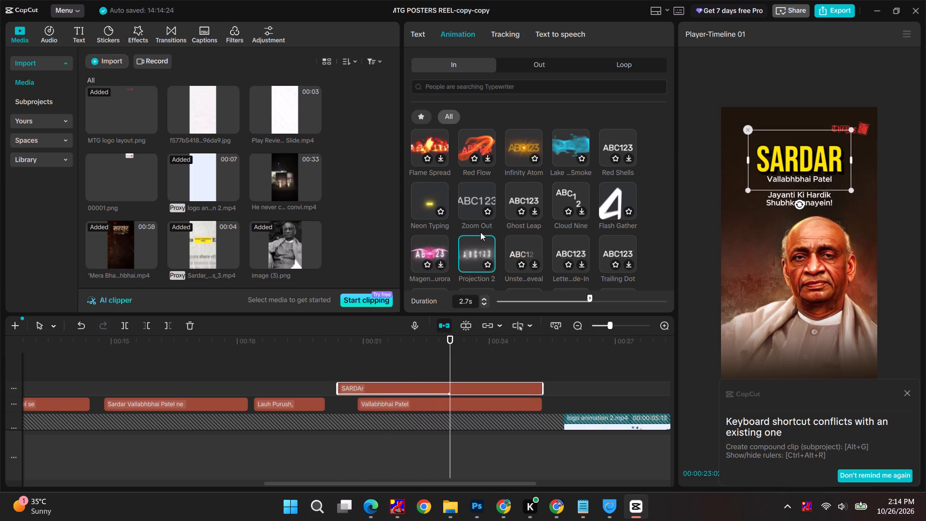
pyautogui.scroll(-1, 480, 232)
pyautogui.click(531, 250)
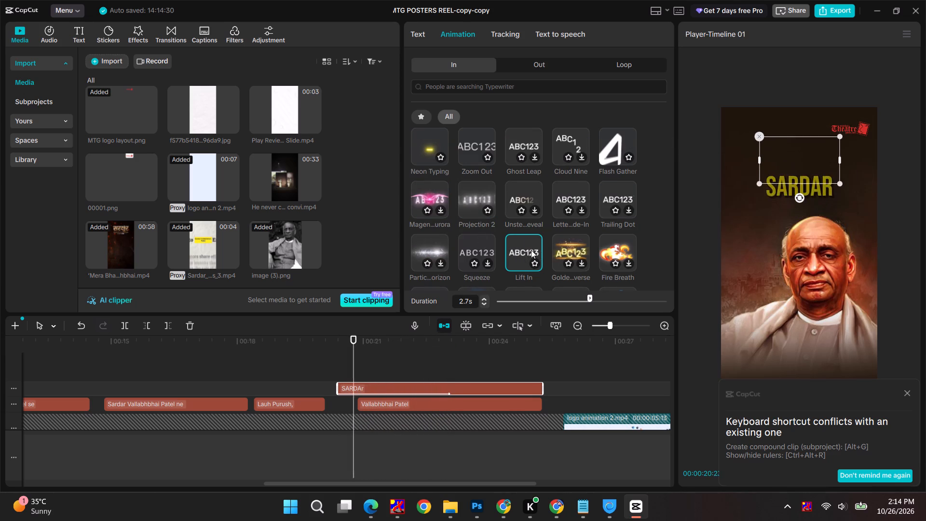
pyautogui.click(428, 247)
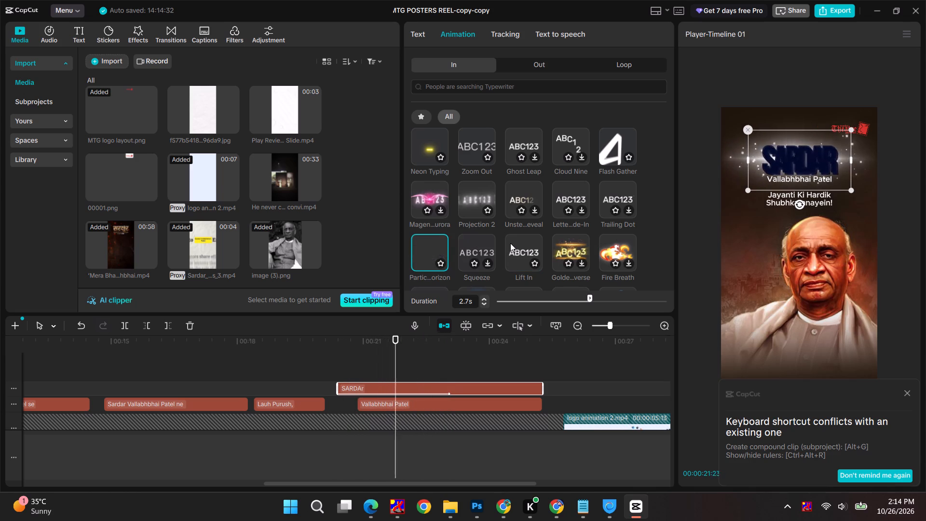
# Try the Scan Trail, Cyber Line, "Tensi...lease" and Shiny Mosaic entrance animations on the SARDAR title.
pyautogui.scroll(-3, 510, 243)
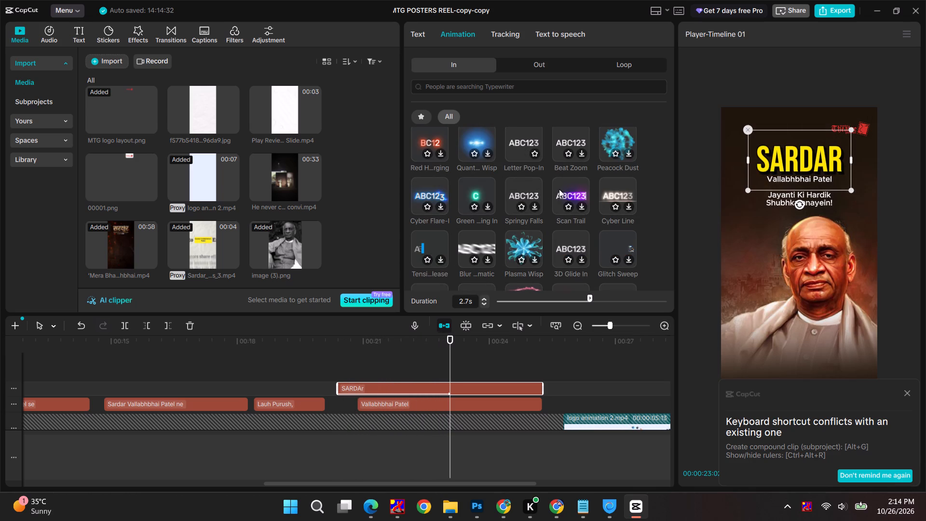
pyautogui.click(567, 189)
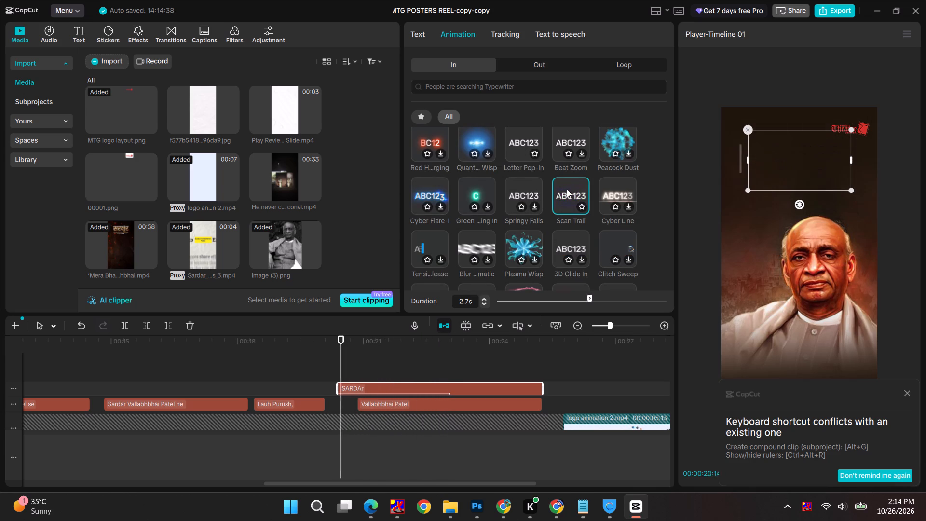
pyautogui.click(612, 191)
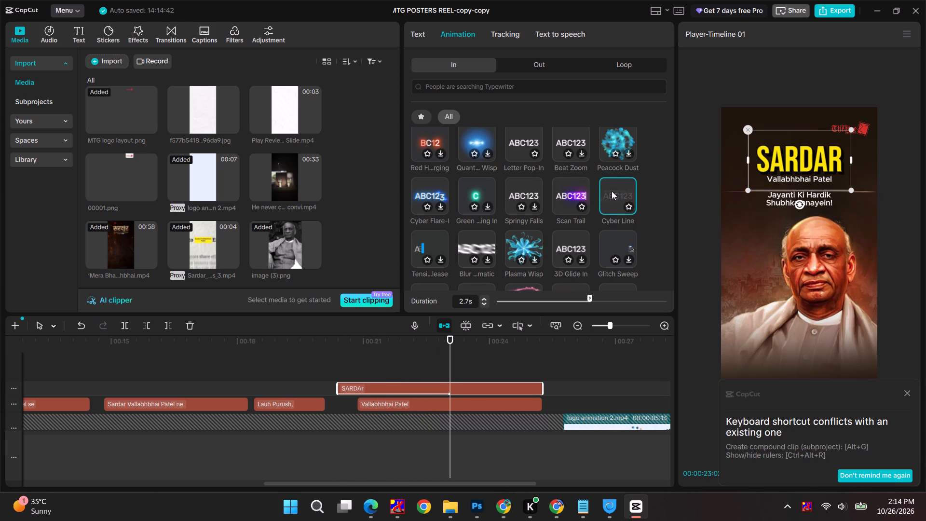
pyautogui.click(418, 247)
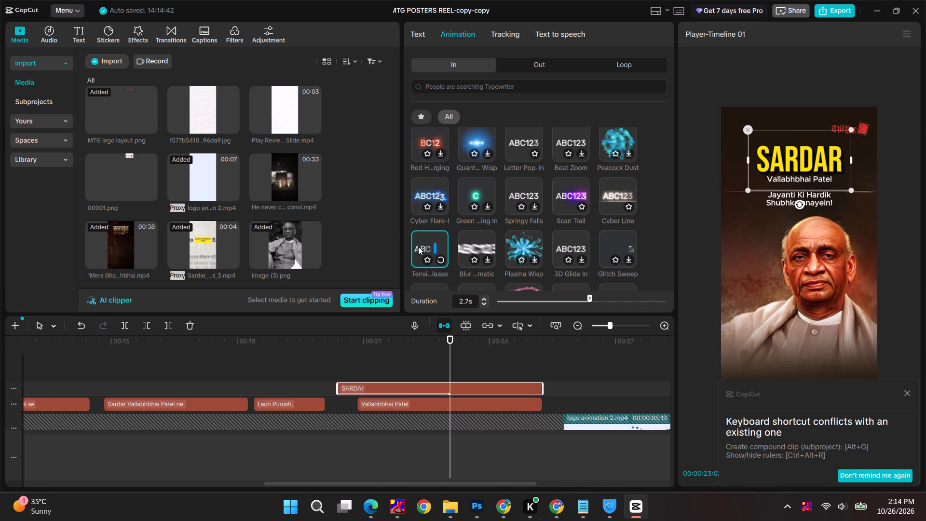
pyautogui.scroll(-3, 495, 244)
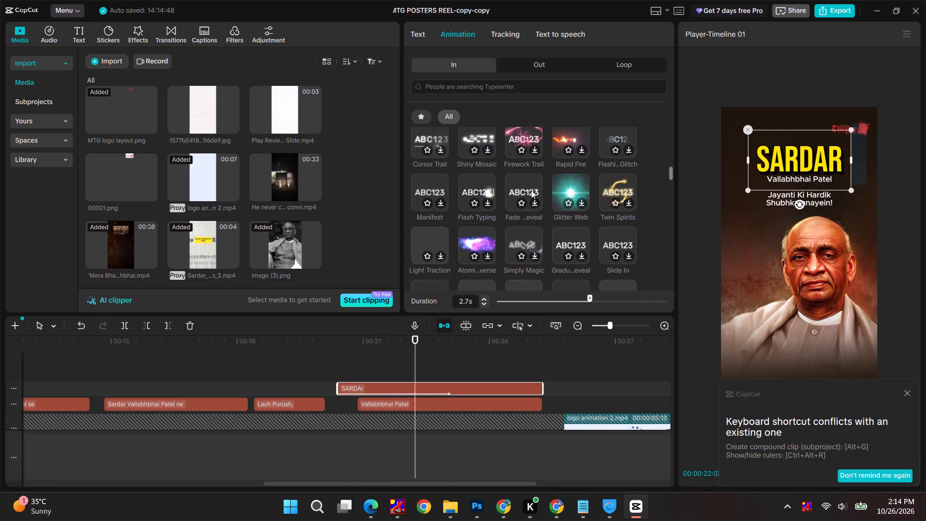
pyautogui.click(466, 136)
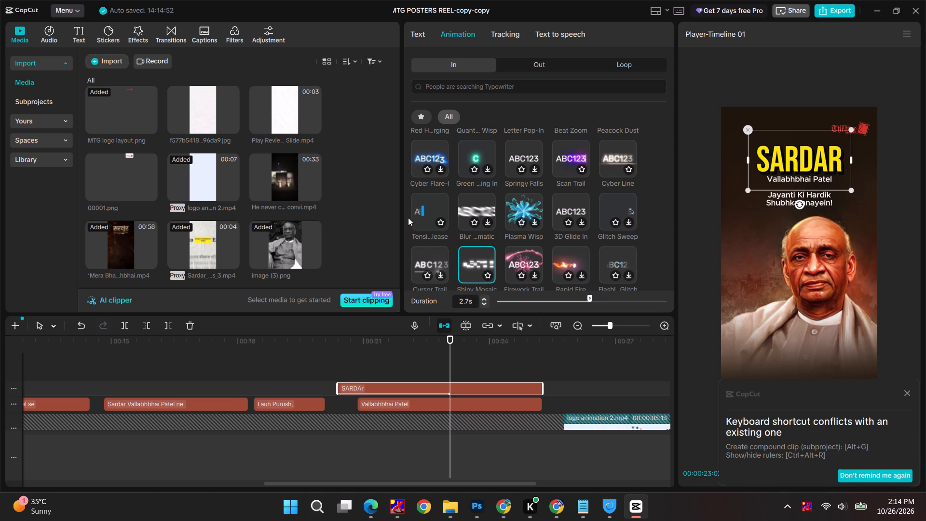
# Apply the Rapid Fire entrance animation to the SARDAR title.
pyautogui.click(567, 261)
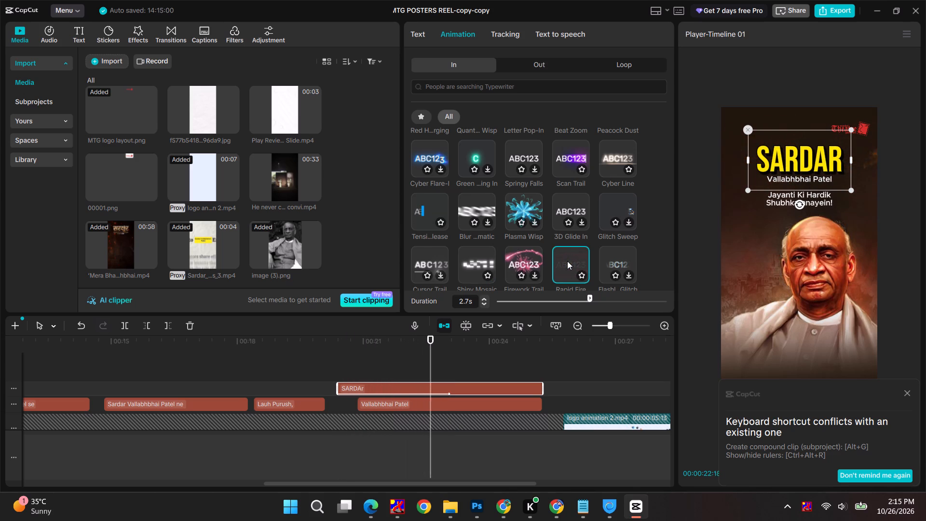
# Trim the start of the Vallabhbhai Patel greeting clip to about 21.5 s and play back the closing frame.
pyautogui.moveTo(446, 339); pyautogui.dragTo(334, 343)
pyautogui.click(358, 405)
pyautogui.moveTo(357, 405); pyautogui.dragTo(386, 404)
pyautogui.click(335, 339)
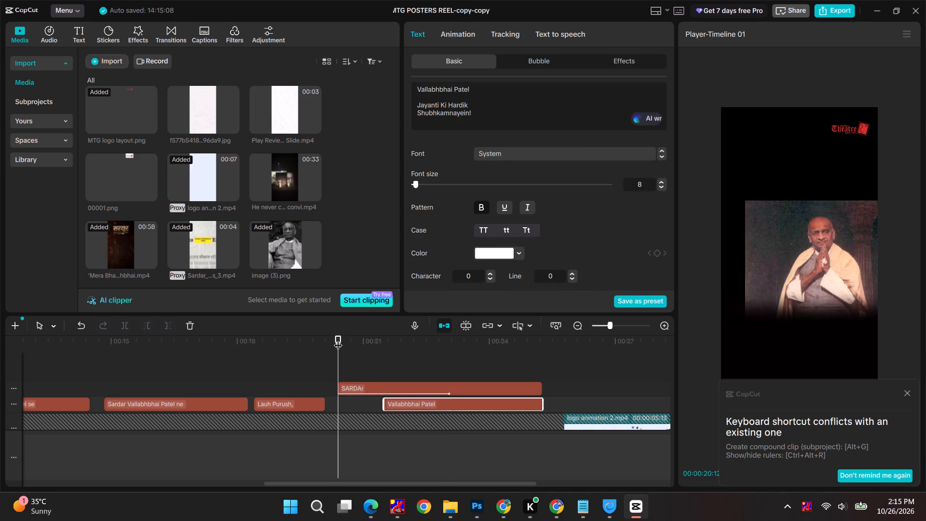
pyautogui.press('space')
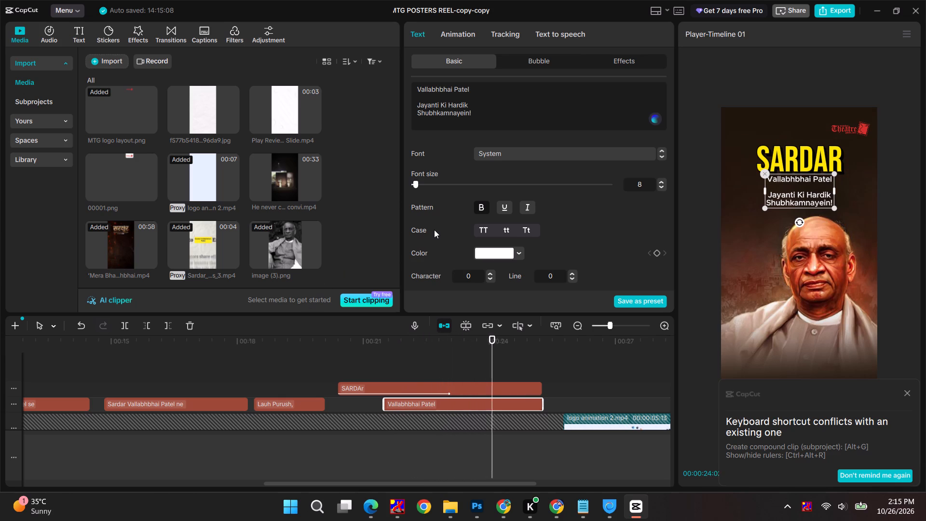
# Apply the first Fade In entrance animation, lasting 0.5 s, to the Vallabhbhai Patel greeting clip.
pyautogui.scroll(-2, 434, 230)
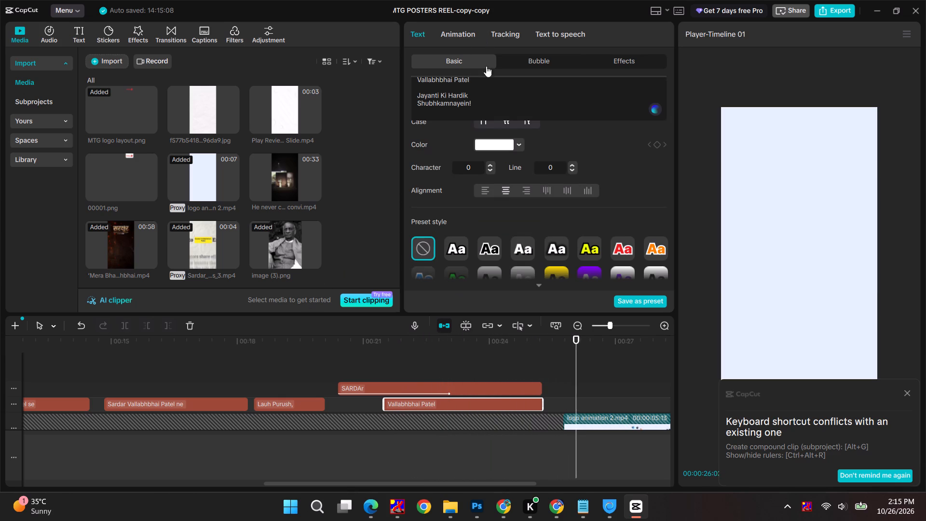
pyautogui.click(457, 38)
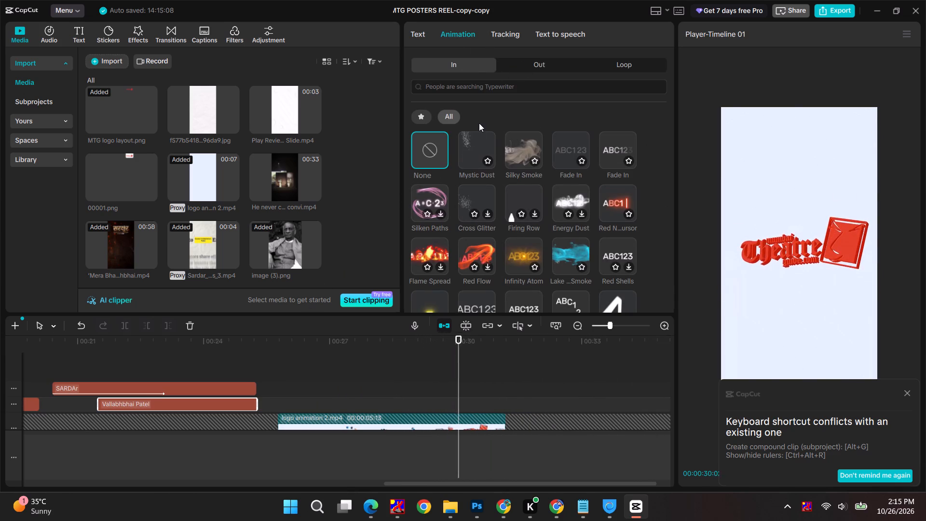
pyautogui.click(558, 147)
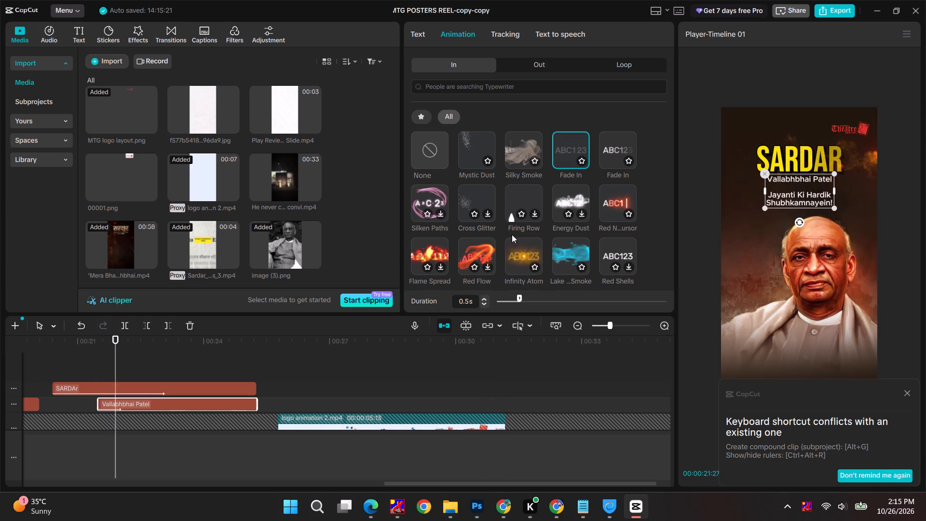
# Play back the closing frame from just before the SARDAR title to check the text timing.
pyautogui.moveTo(117, 339); pyautogui.dragTo(39, 345)
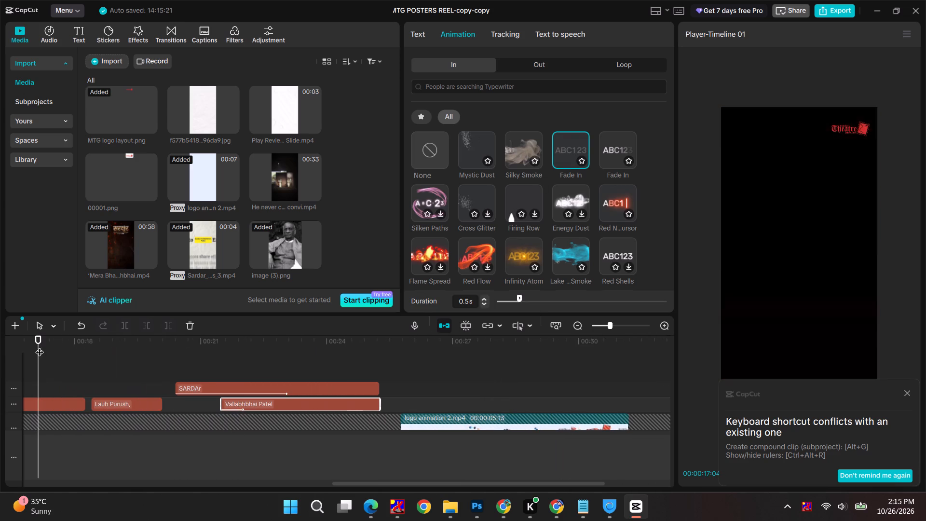
pyautogui.keyDown('ctrl'); pyautogui.scroll(-4, 244, 358); pyautogui.keyUp('ctrl')
pyautogui.click(150, 340)
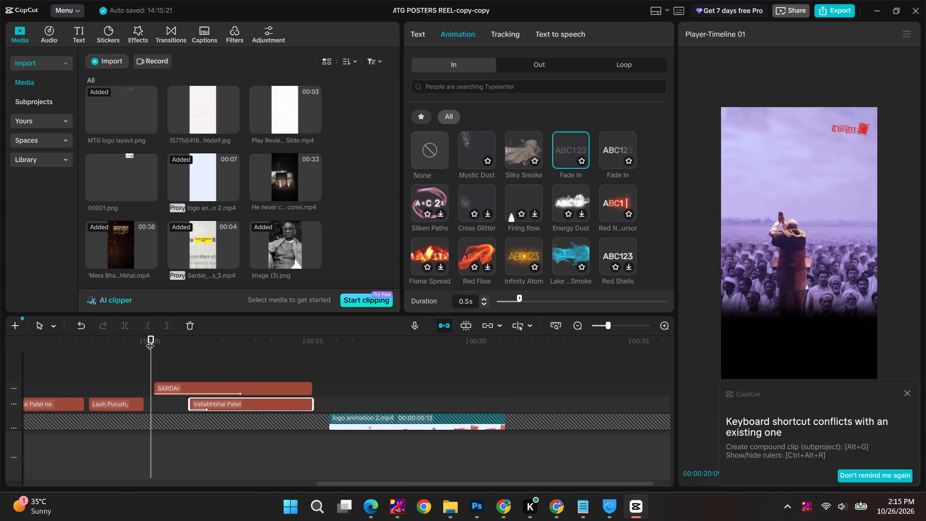
pyautogui.press('space')
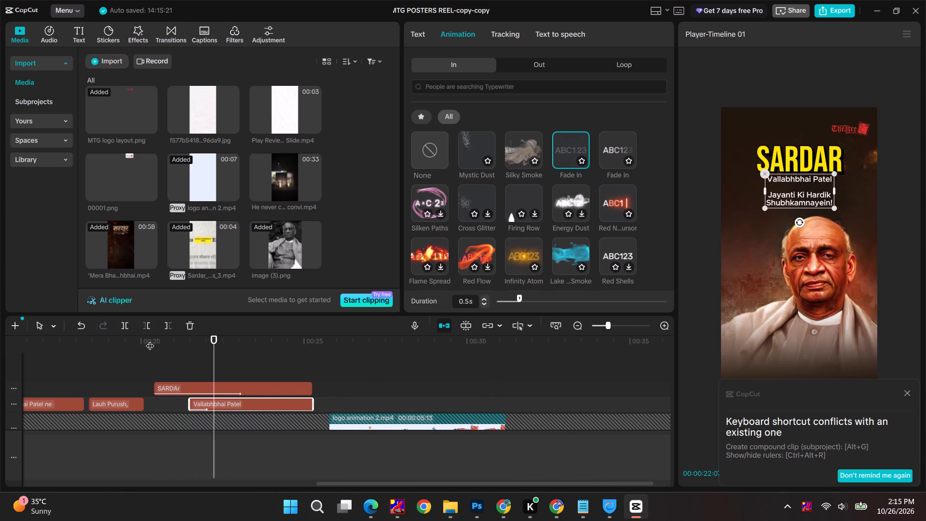
# Duplicate the Vallabhbhai Patel greeting clip onto a new track directly above it, under the SARDAR title.
pyautogui.click(884, 209)
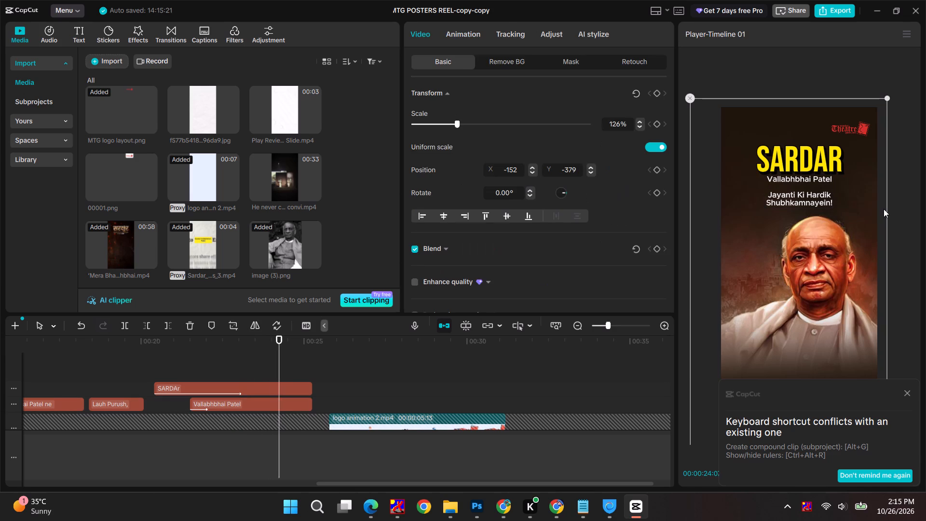
pyautogui.doubleClick(801, 193)
pyautogui.moveTo(767, 197); pyautogui.dragTo(872, 212)
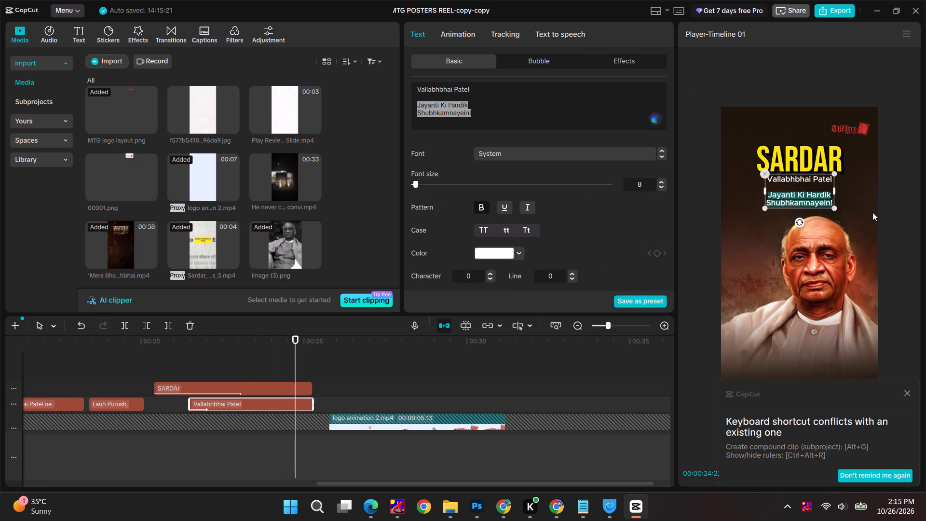
pyautogui.keyDown('alt'); pyautogui.moveTo(247, 405); pyautogui.dragTo(247, 399); pyautogui.keyUp('alt')
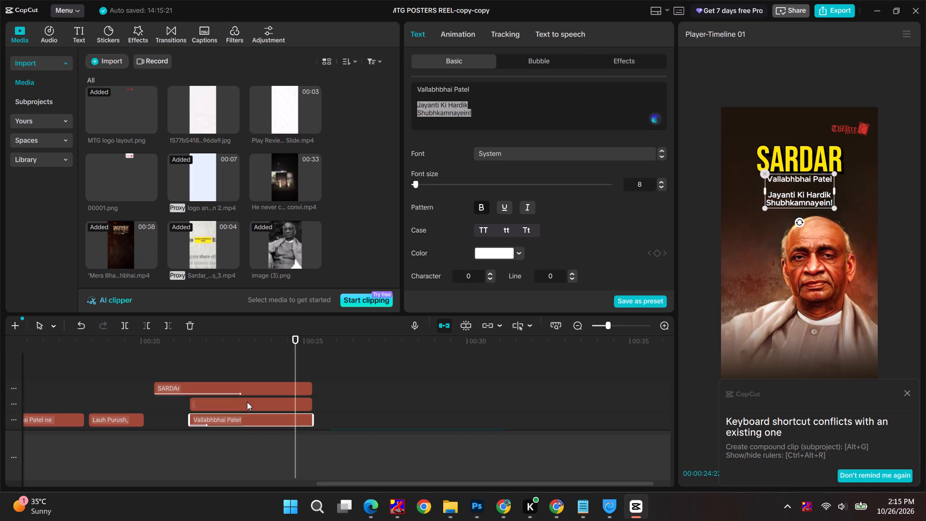
pyautogui.click(245, 406)
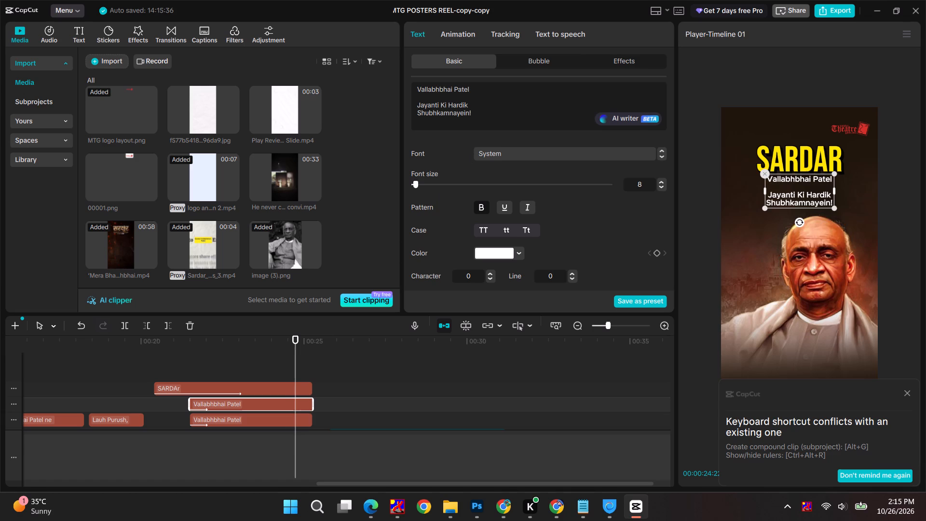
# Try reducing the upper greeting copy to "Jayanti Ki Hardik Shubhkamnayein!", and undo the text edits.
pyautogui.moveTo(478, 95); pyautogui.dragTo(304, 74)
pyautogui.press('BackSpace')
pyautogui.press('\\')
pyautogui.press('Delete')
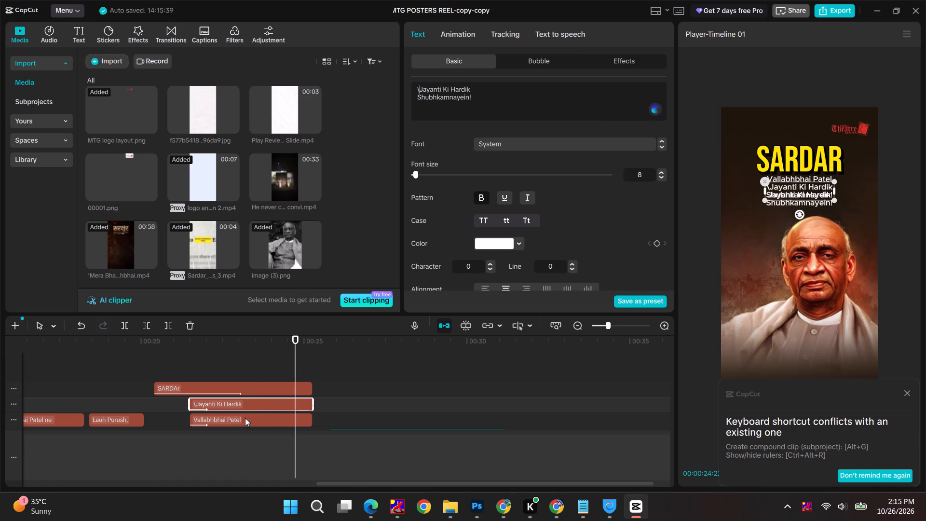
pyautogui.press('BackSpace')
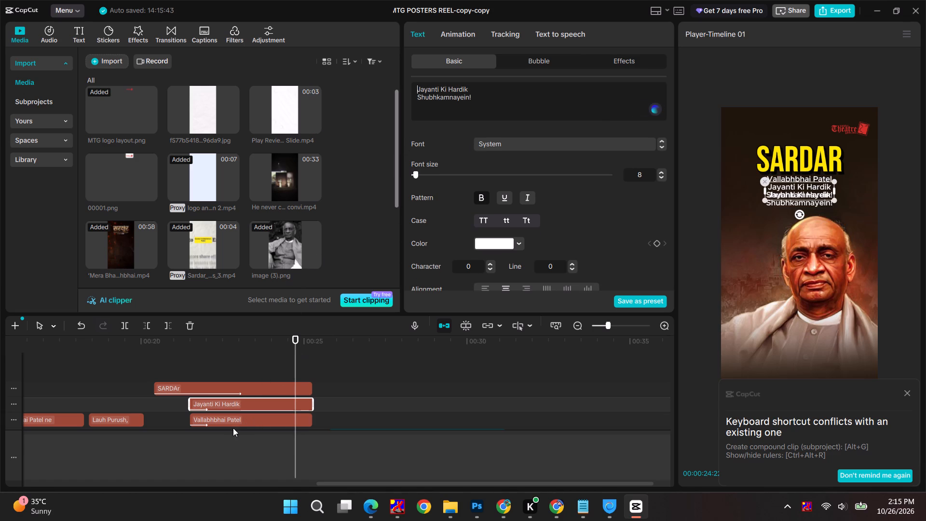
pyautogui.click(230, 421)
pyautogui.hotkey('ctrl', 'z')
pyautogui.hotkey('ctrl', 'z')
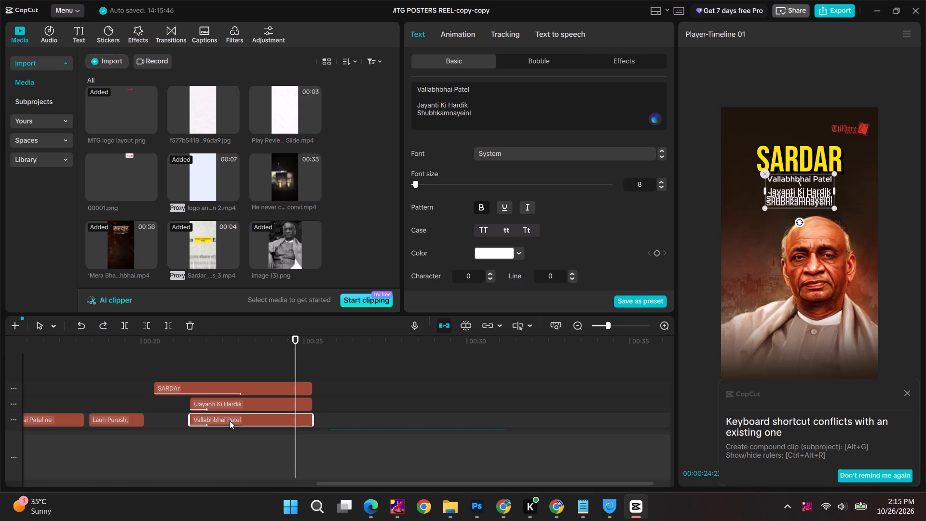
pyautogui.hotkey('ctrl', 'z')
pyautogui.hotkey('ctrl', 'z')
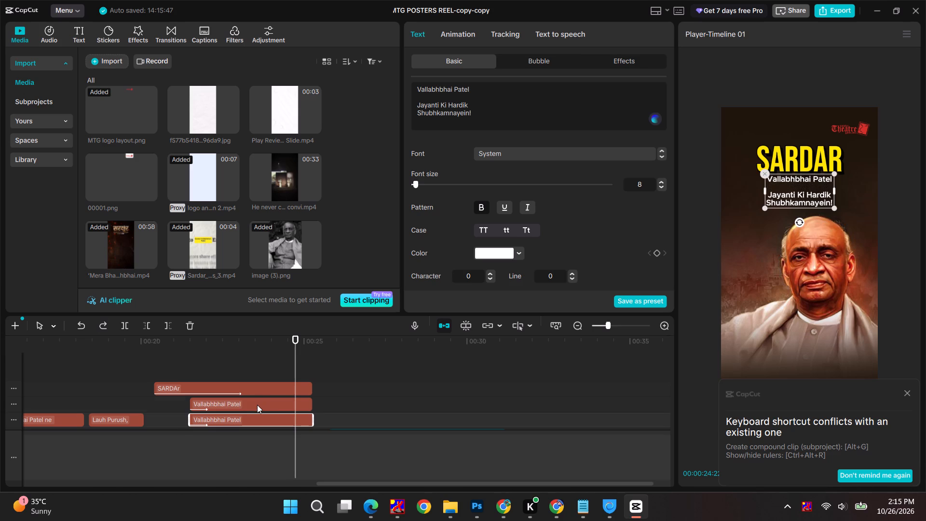
# Remove the "Jayanti Ki Hardik Shubhkamnayein!" lines from the upper greeting copy, keeping only "Vallabhbhai Patel".
pyautogui.doubleClick(257, 405)
pyautogui.moveTo(491, 116); pyautogui.dragTo(362, 107)
pyautogui.press('BackSpace')
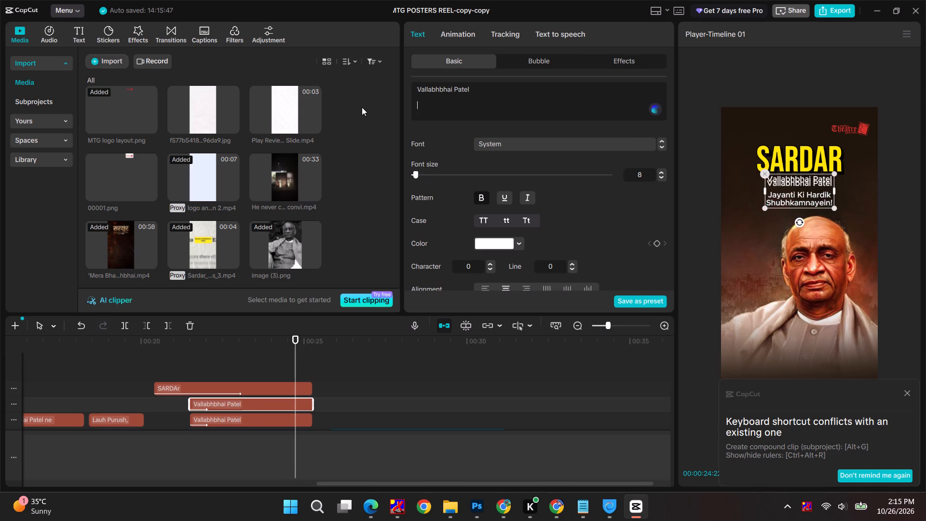
pyautogui.press('BackSpace')
pyautogui.press('BackSpace')
# Trim the start of the lower greeting clip to about 22 s.
pyautogui.click(227, 421)
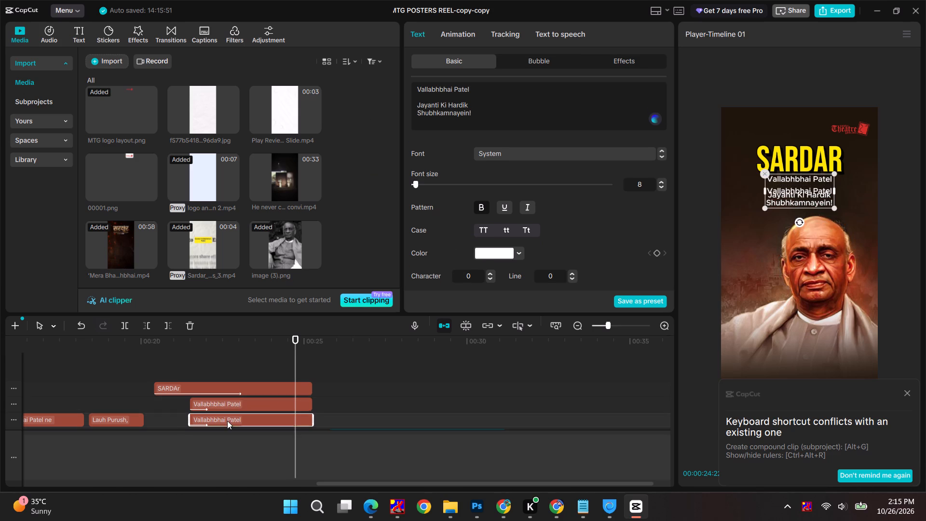
pyautogui.scroll(-4, 228, 415)
pyautogui.moveTo(189, 360); pyautogui.dragTo(210, 362)
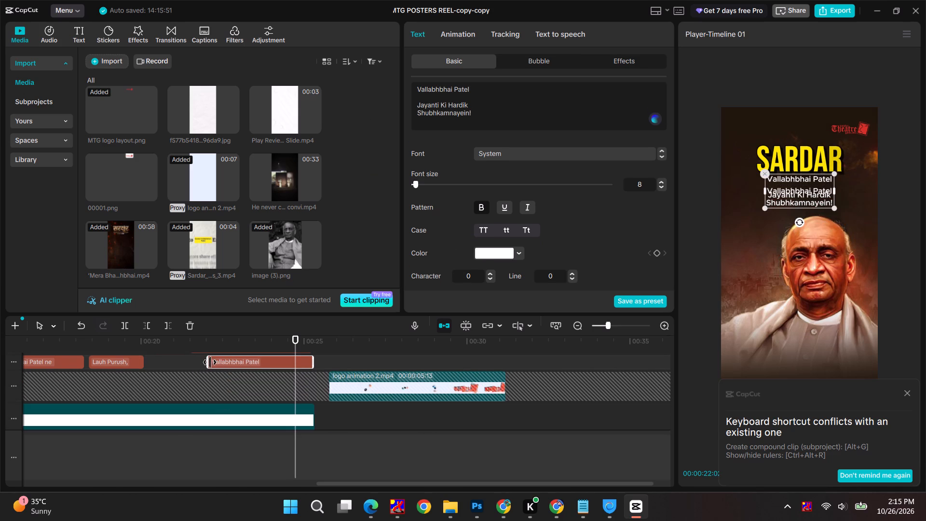
pyautogui.moveTo(210, 362); pyautogui.dragTo(211, 362)
# Remove "Vallabhbhai Patel" and the blank line from the lower clip, keeping only "Jayanti Ki Hardik Shubhkamnayein!".
pyautogui.moveTo(477, 94); pyautogui.dragTo(402, 83)
pyautogui.press('BackSpace')
pyautogui.press('Delete')
pyautogui.press('Delete')
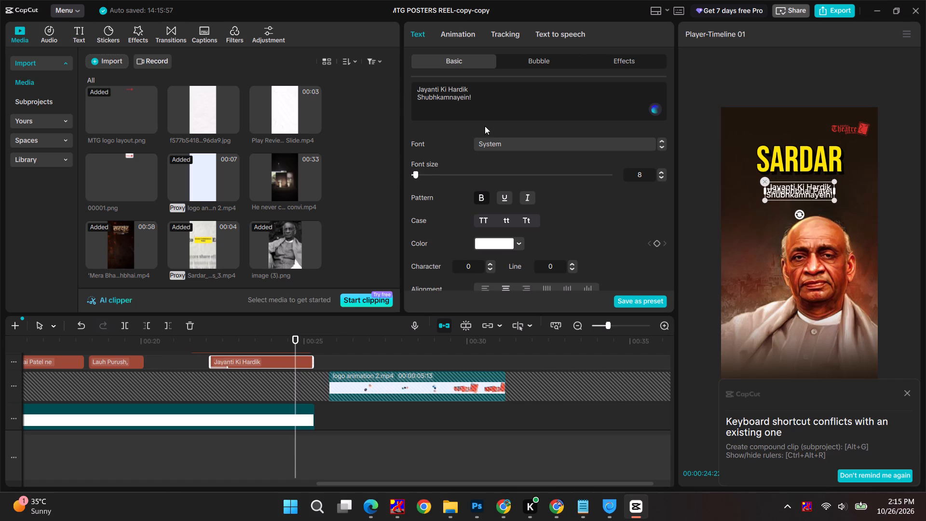
# Move the "Jayanti Ki Hardik Shubhkamnayein!" text straight down, centred just below the Vallabhbhai Patel line.
pyautogui.moveTo(807, 185); pyautogui.dragTo(812, 199)
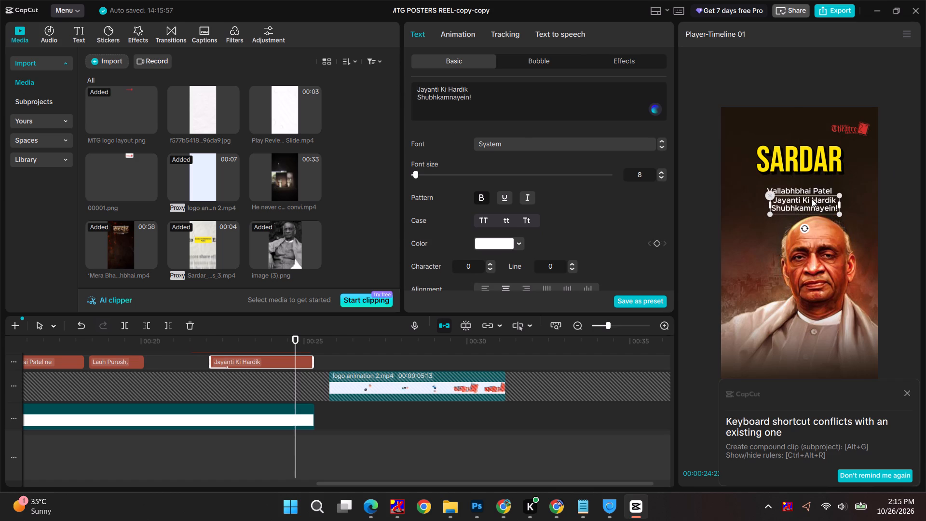
pyautogui.moveTo(812, 199); pyautogui.dragTo(809, 201)
pyautogui.hotkey('ctrl', 'z')
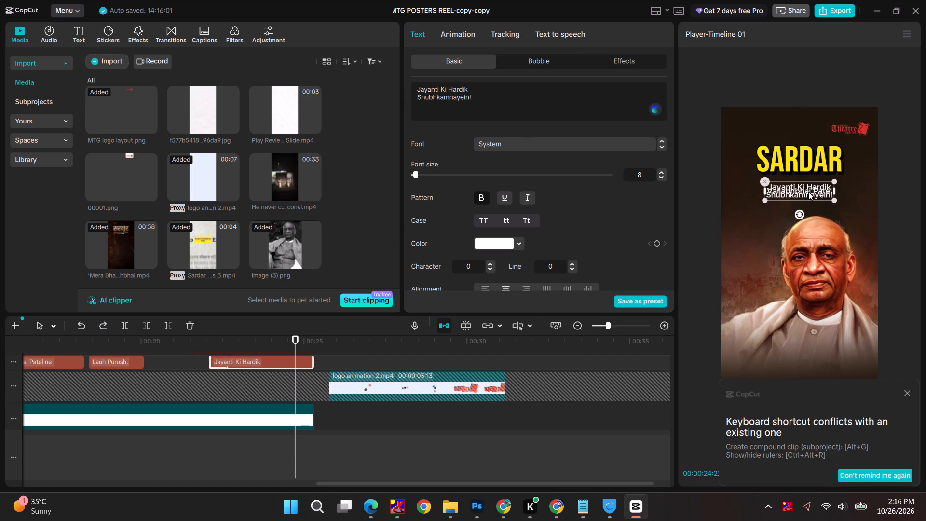
pyautogui.moveTo(807, 190); pyautogui.dragTo(807, 207)
pyautogui.moveTo(808, 193); pyautogui.dragTo(808, 207)
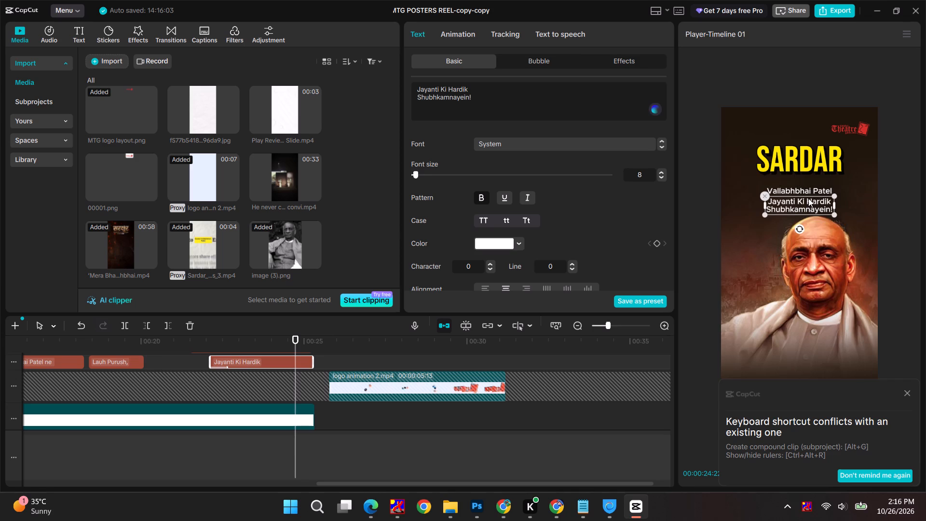
# Move the "Vallabhbhai Patel" text straight up, keeping it centred directly beneath the yellow SARDAR title.
pyautogui.click(809, 188)
pyautogui.click(808, 194)
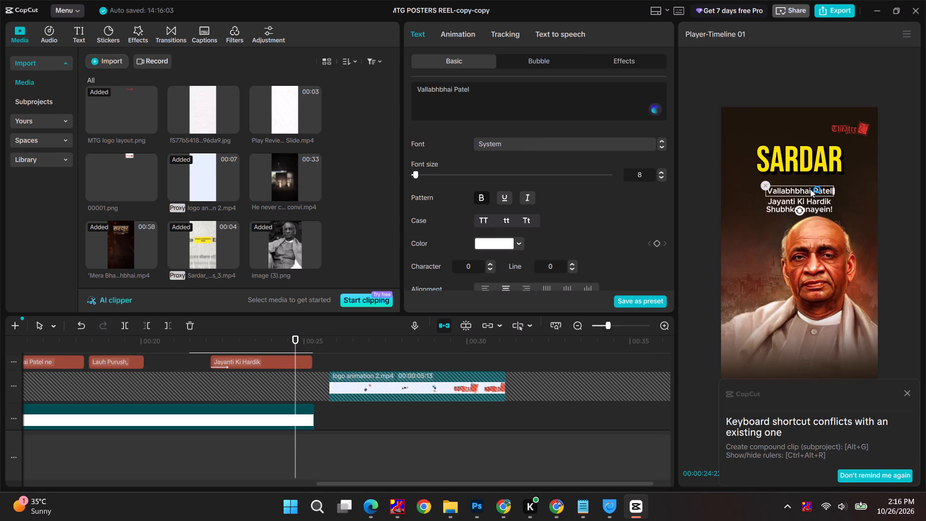
pyautogui.moveTo(810, 191); pyautogui.dragTo(810, 183)
pyautogui.moveTo(790, 192); pyautogui.dragTo(791, 198)
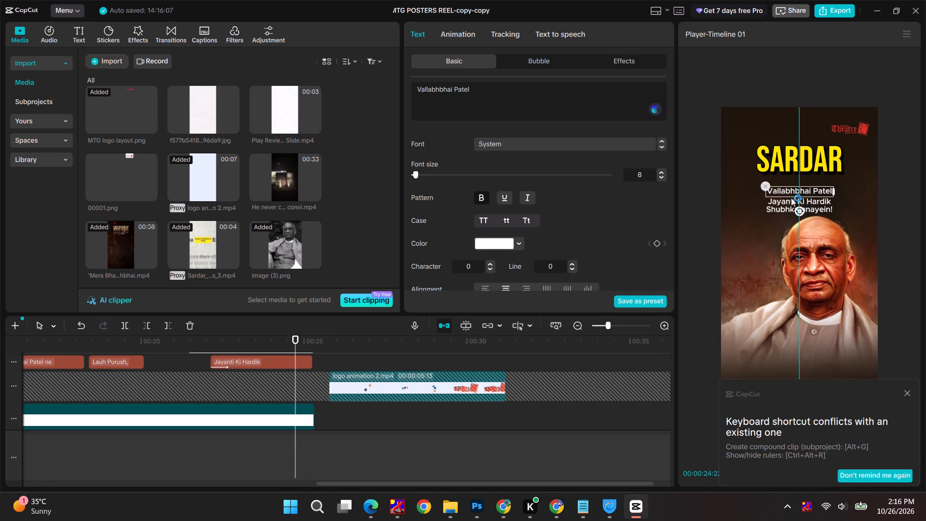
pyautogui.moveTo(791, 198); pyautogui.dragTo(791, 182)
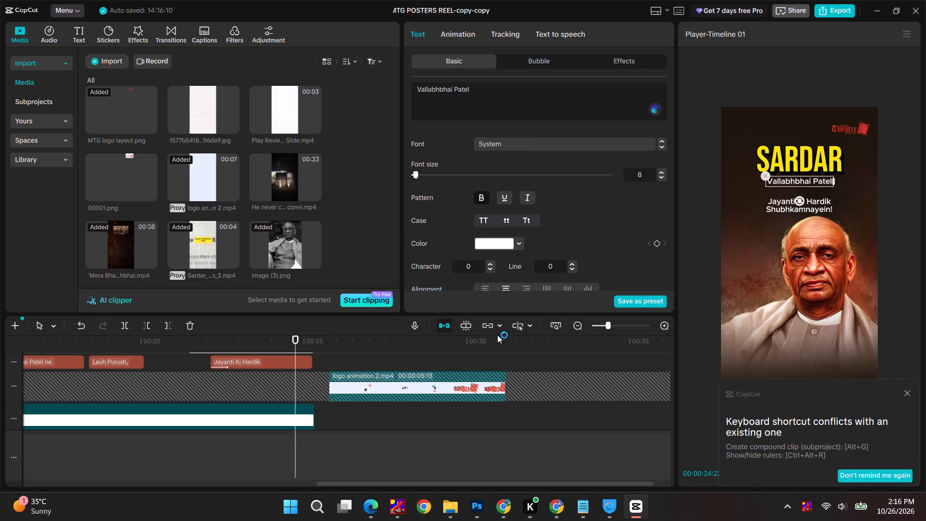
# Move the "Jayanti Ki Hardik Shubhkamnayein!" text up, close beneath the Vallabhbhai Patel line.
pyautogui.click(816, 204)
pyautogui.moveTo(819, 210); pyautogui.dragTo(819, 203)
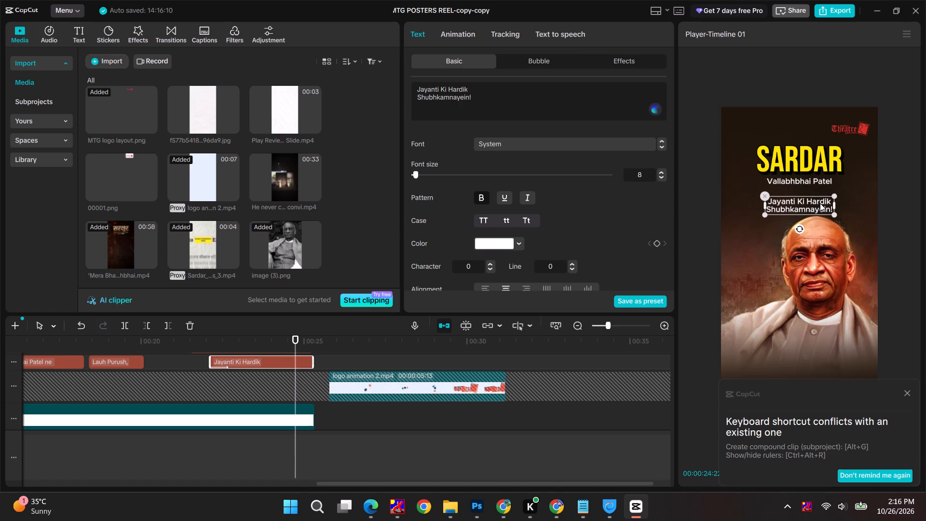
pyautogui.moveTo(818, 203); pyautogui.dragTo(819, 195)
pyautogui.click(814, 179)
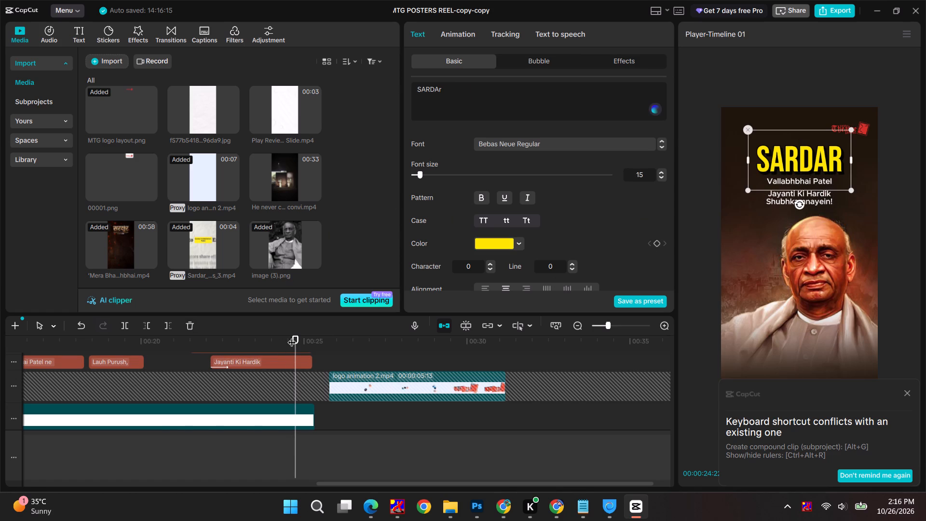
# Play back the closing frame and apply the trending "Retro …e-in 2" entrance animation to the MTG logo layout.png overlay.
pyautogui.moveTo(292, 336); pyautogui.dragTo(169, 335)
pyautogui.press('space')
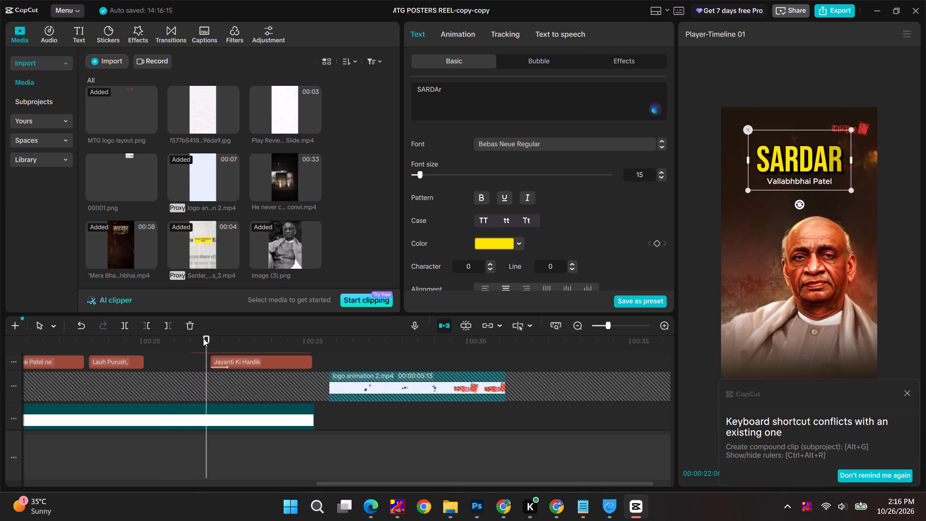
pyautogui.moveTo(231, 336); pyautogui.dragTo(127, 347)
pyautogui.press('space')
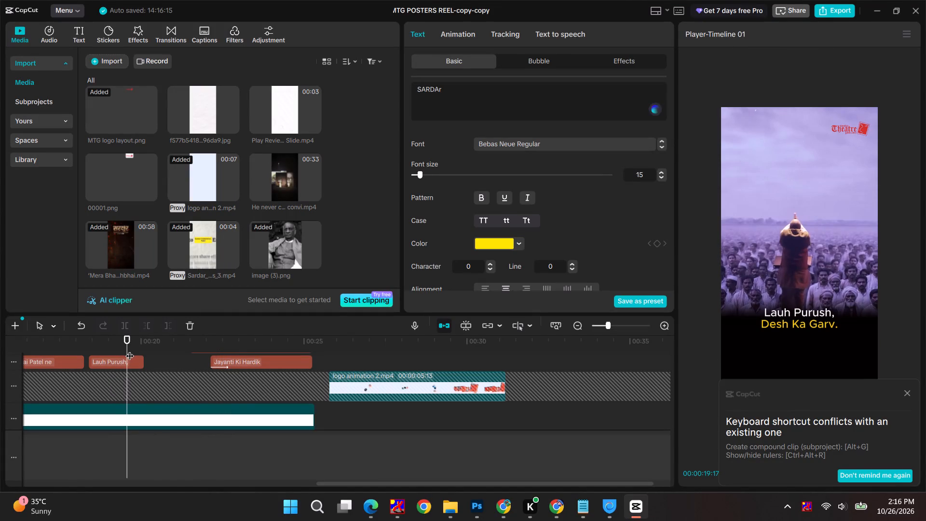
pyautogui.press('space')
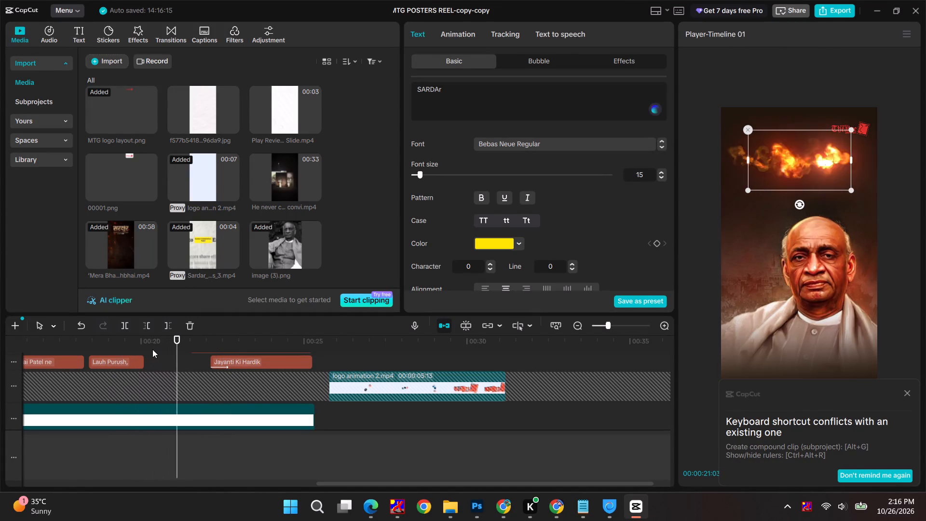
pyautogui.click(775, 309)
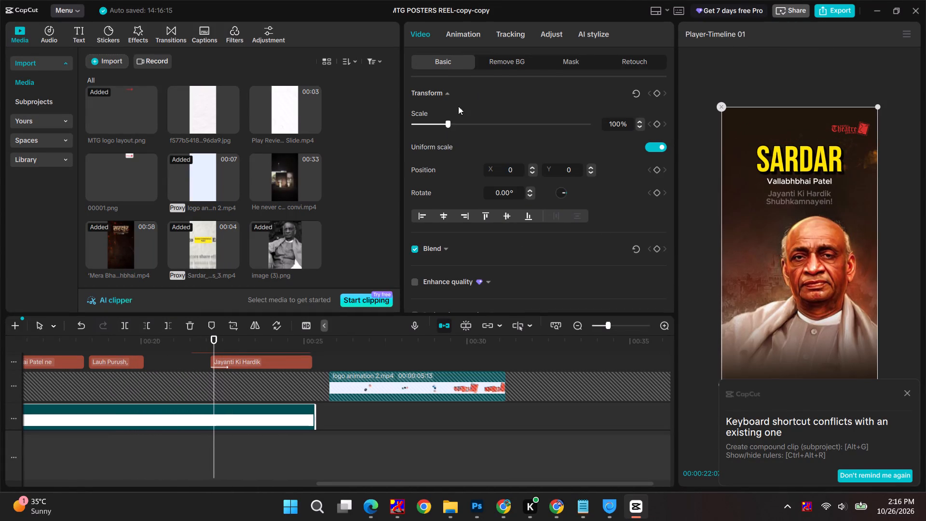
pyautogui.click(471, 33)
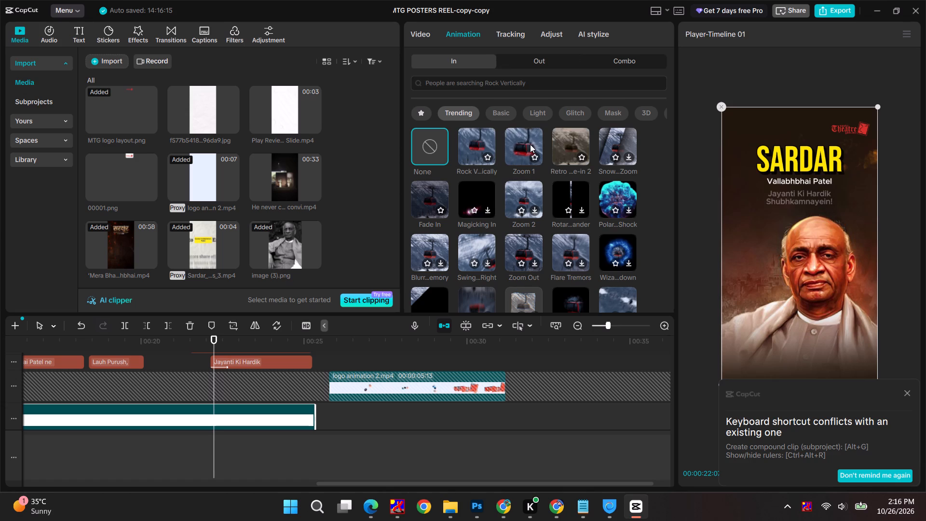
pyautogui.click(560, 143)
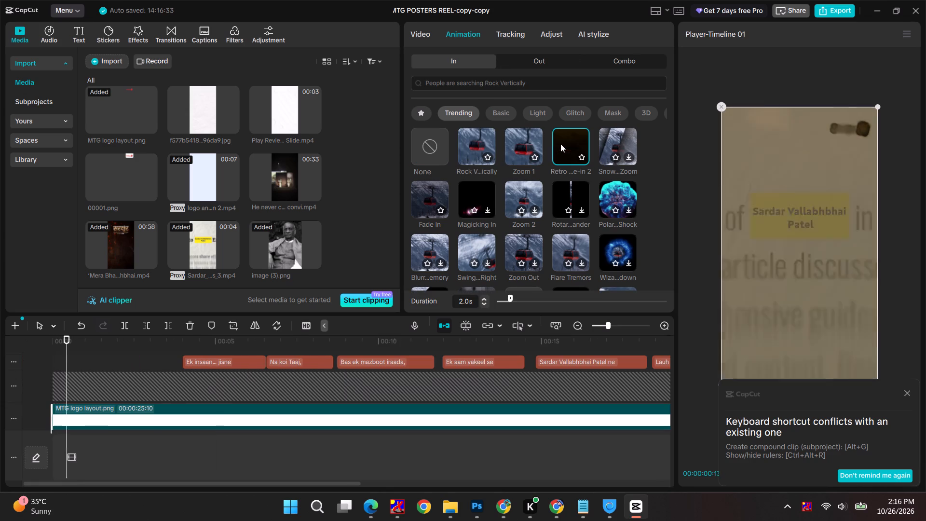
# Delete the Frame 05.jpg clip beneath the Sardar.png portrait at the end of the main track.
pyautogui.moveTo(122, 341); pyautogui.dragTo(123, 341)
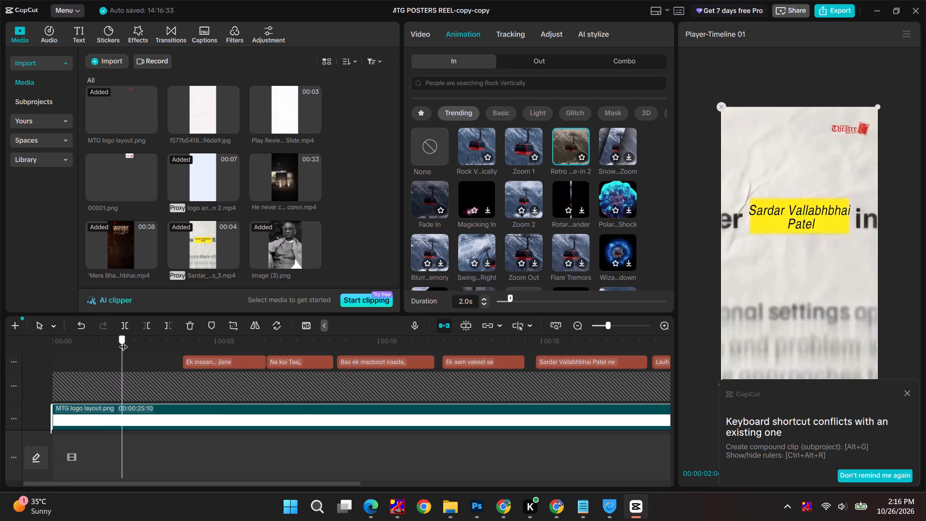
pyautogui.moveTo(123, 341); pyautogui.dragTo(683, 326)
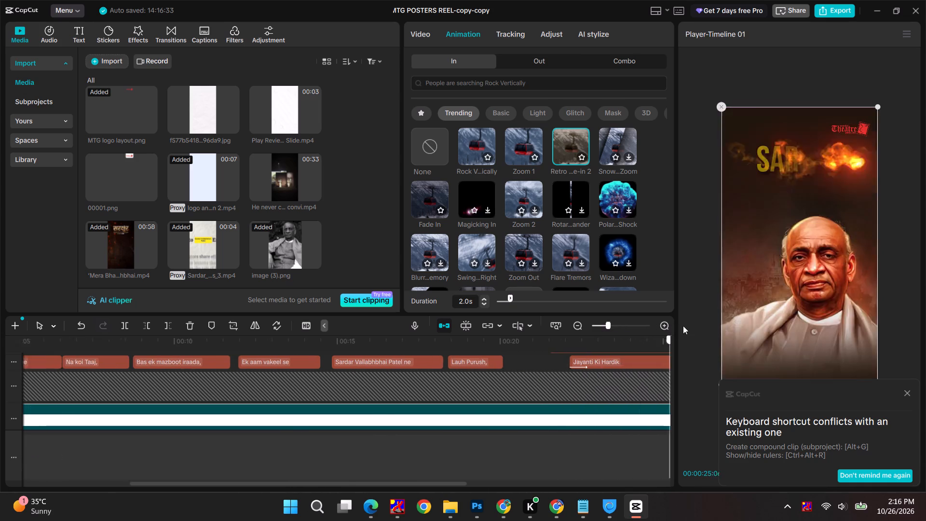
pyautogui.moveTo(683, 326); pyautogui.dragTo(379, 325)
pyautogui.press('space')
pyautogui.scroll(-2, 339, 376)
pyautogui.keyDown('ctrl'); pyautogui.scroll(-1, 383, 388); pyautogui.keyUp('ctrl')
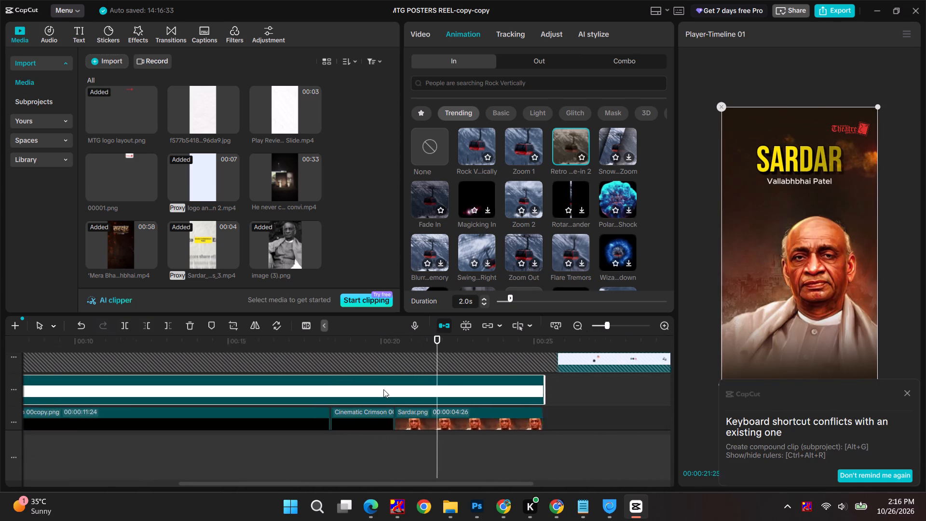
pyautogui.keyDown('ctrl'); pyautogui.scroll(-11, 383, 389); pyautogui.keyUp('ctrl')
pyautogui.scroll(-5, 299, 405)
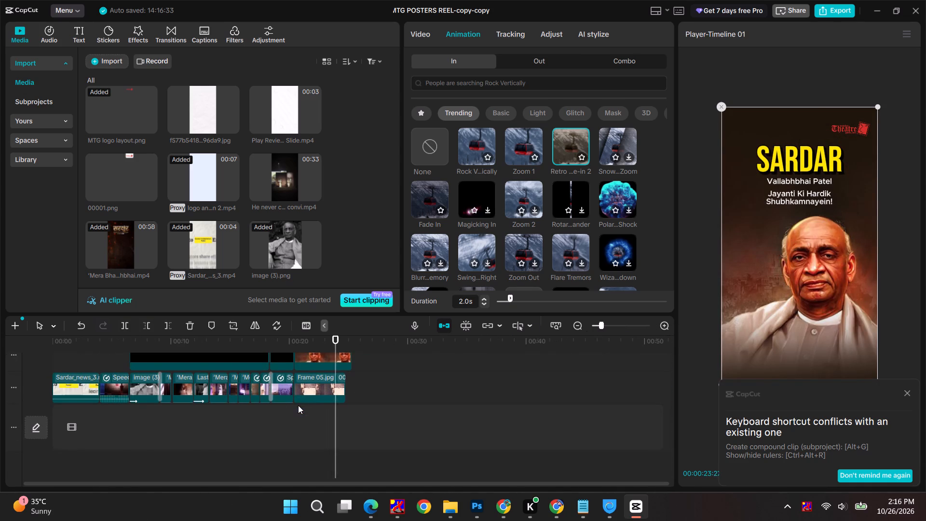
pyautogui.scroll(1, 297, 405)
pyautogui.keyDown('ctrl'); pyautogui.scroll(6, 295, 409); pyautogui.keyUp('ctrl')
pyautogui.click(342, 400)
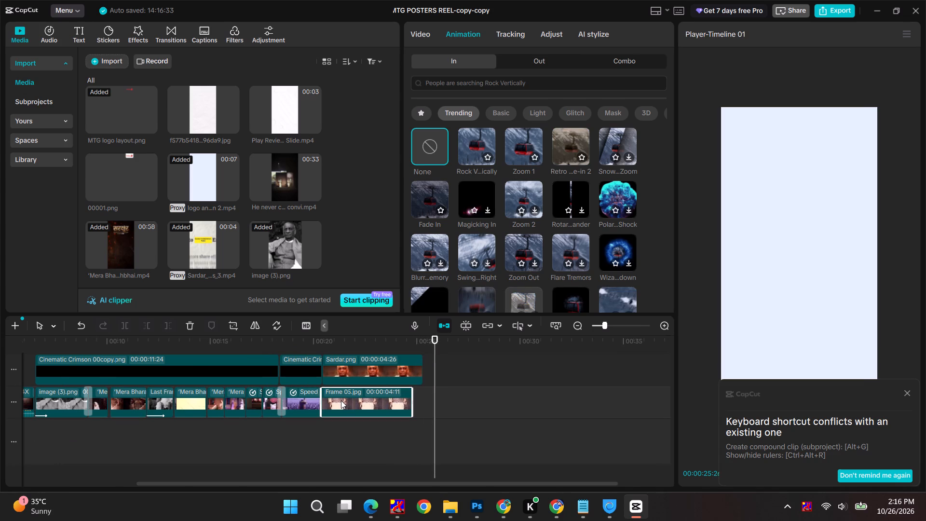
pyautogui.press('BackSpace')
# Apply the trending "Retro …e-in 2" entrance animation to the Sardar.png portrait clip.
pyautogui.keyDown('ctrl'); pyautogui.scroll(20, 327, 383); pyautogui.keyUp('ctrl')
pyautogui.keyDown('ctrl'); pyautogui.scroll(2, 327, 383); pyautogui.keyUp('ctrl')
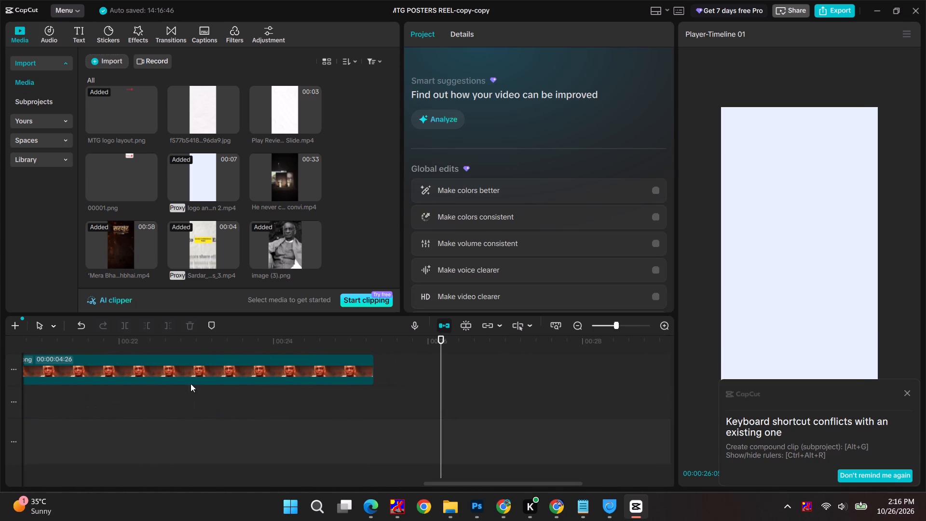
pyautogui.moveTo(397, 335); pyautogui.dragTo(259, 341)
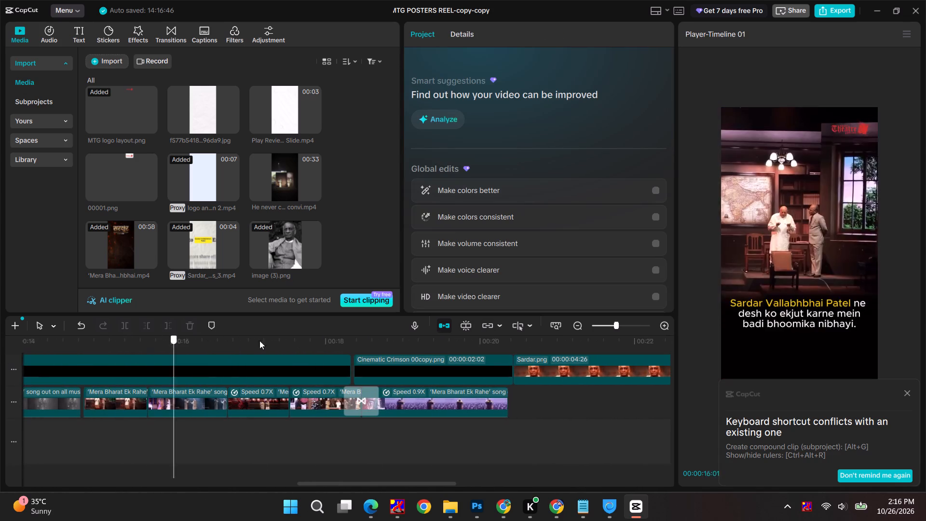
pyautogui.moveTo(259, 341); pyautogui.dragTo(428, 339)
pyautogui.press('space')
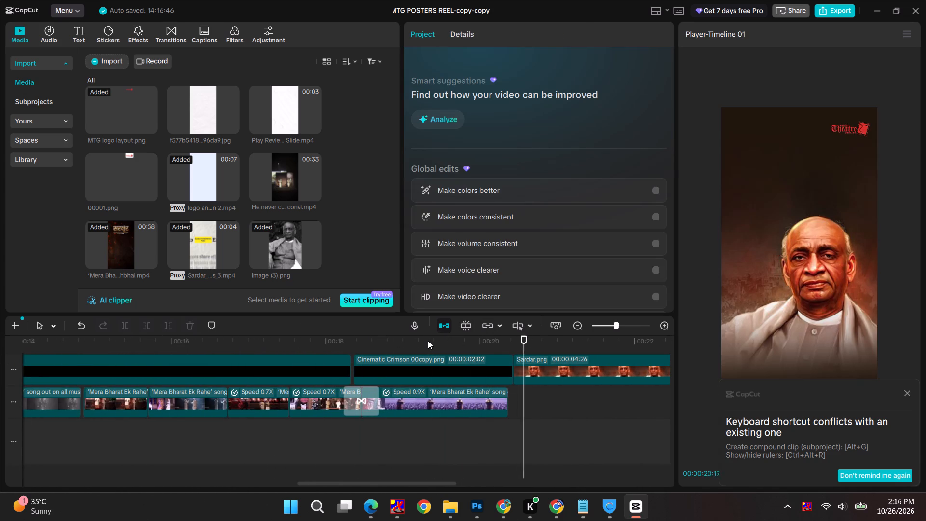
pyautogui.click(533, 362)
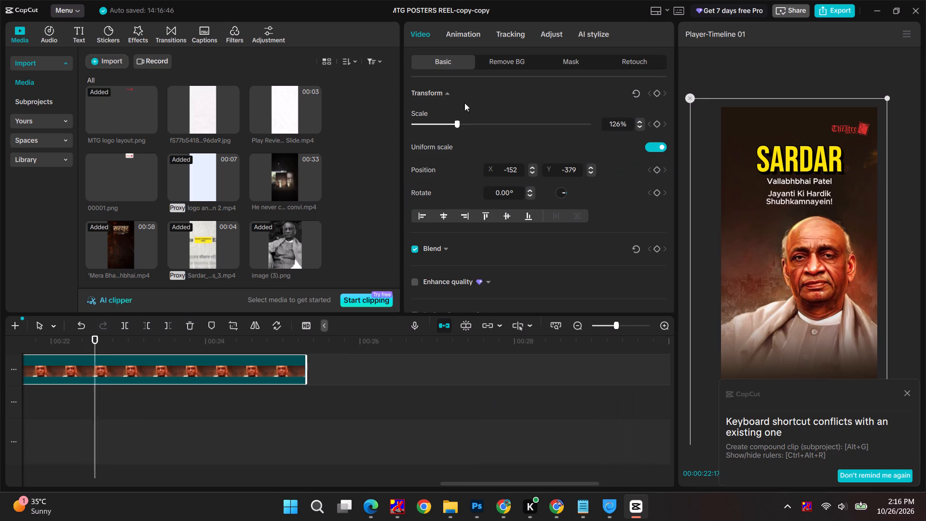
pyautogui.click(449, 42)
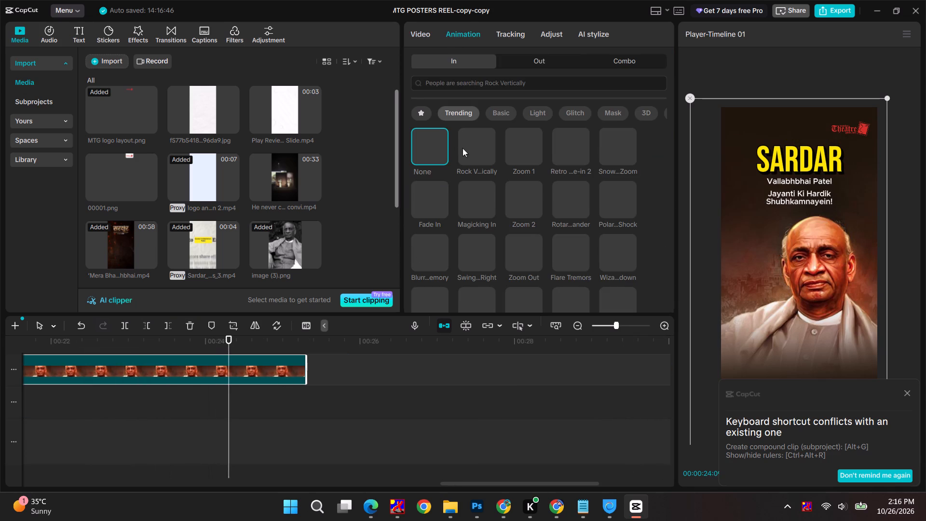
pyautogui.click(570, 137)
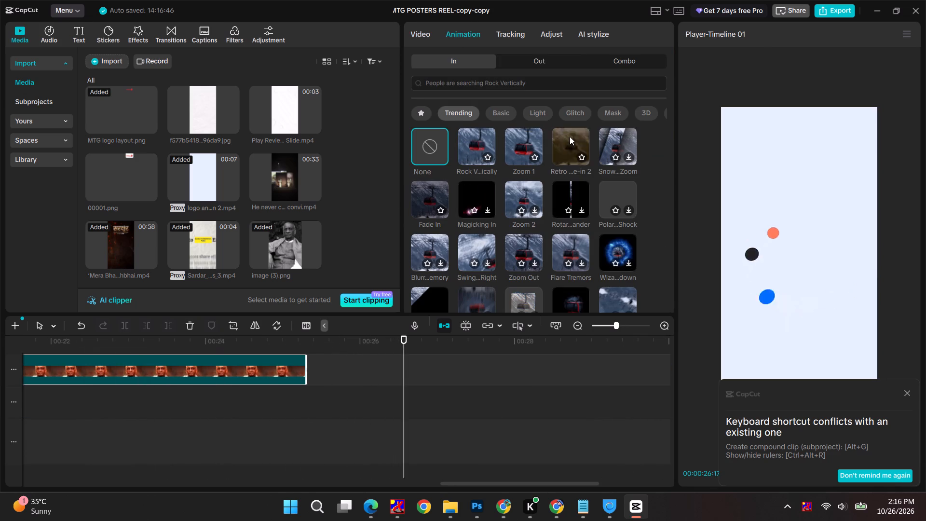
# Review the closing section from the portrait's entrance to the start of the logo animation, and look through the portrait's exit animations.
pyautogui.moveTo(87, 338); pyautogui.dragTo(229, 347)
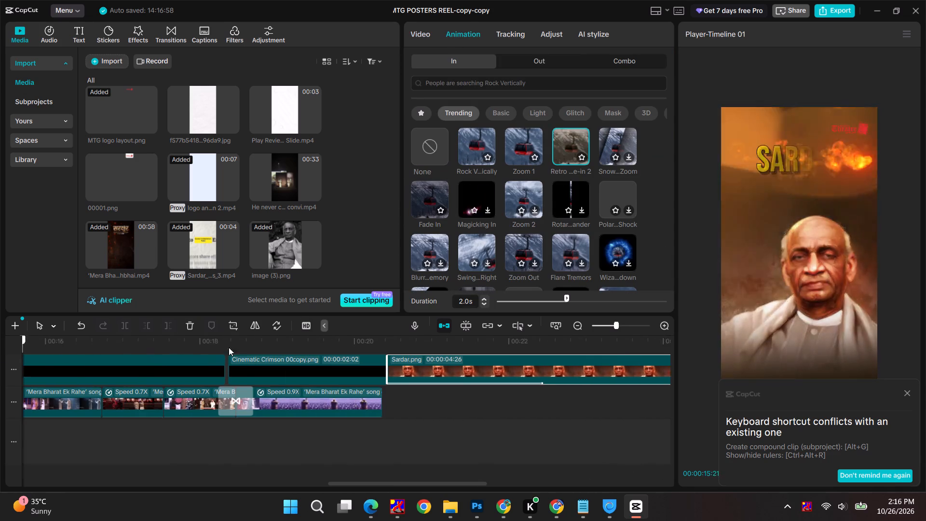
pyautogui.moveTo(229, 347); pyautogui.dragTo(384, 341)
pyautogui.press('space')
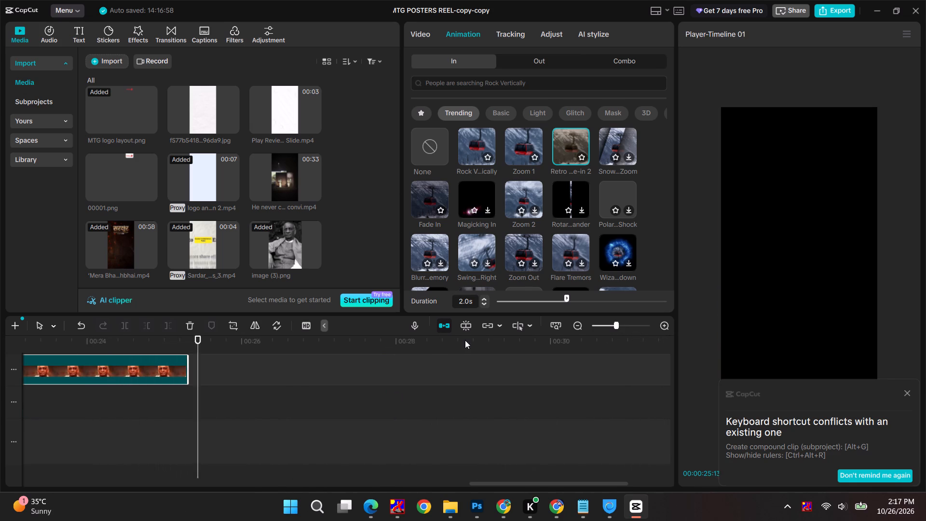
pyautogui.moveTo(262, 339); pyautogui.dragTo(113, 344)
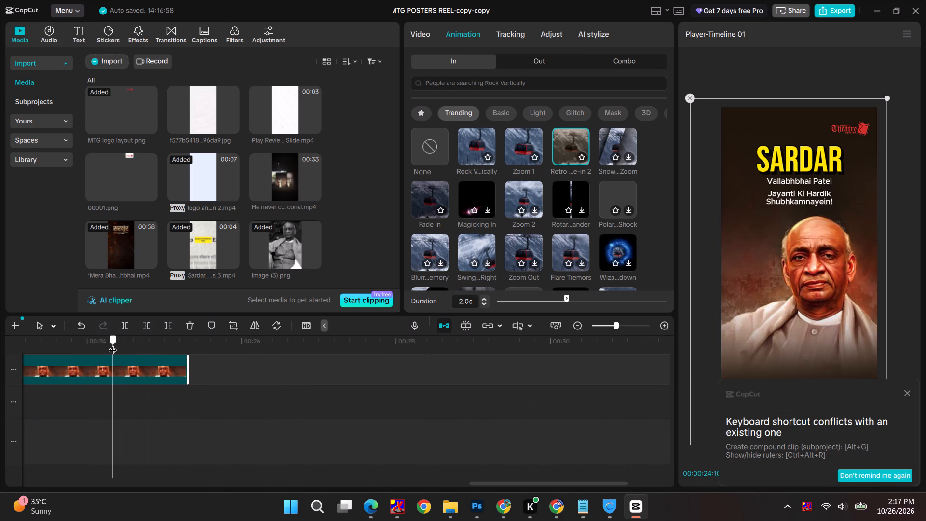
pyautogui.moveTo(113, 344); pyautogui.dragTo(256, 328)
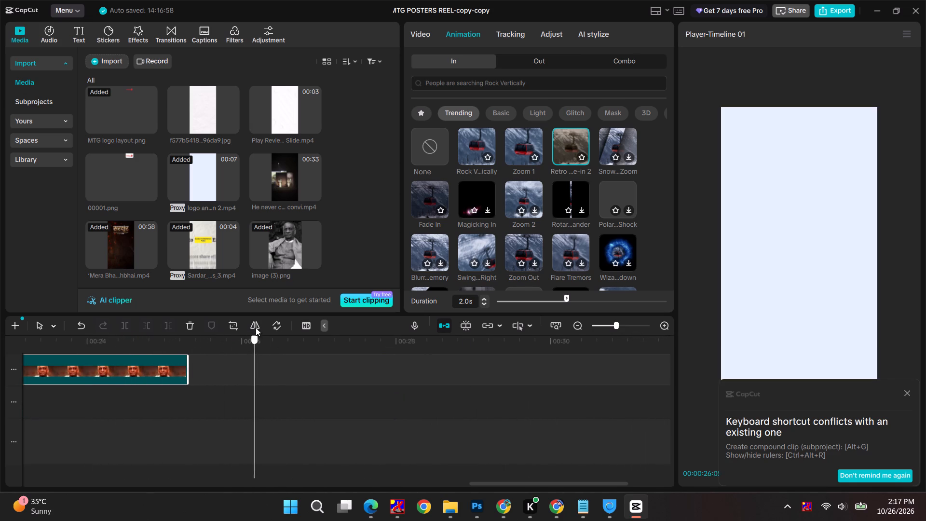
pyautogui.moveTo(256, 328); pyautogui.dragTo(206, 331)
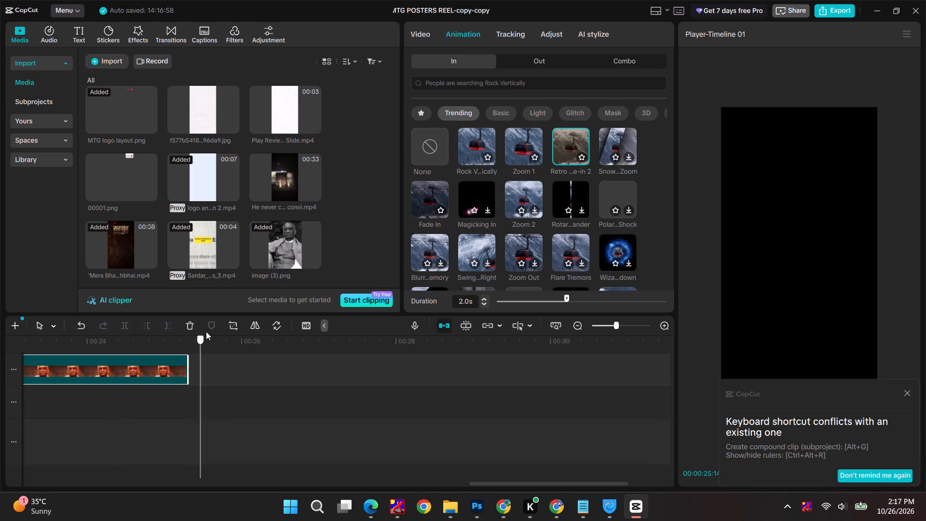
pyautogui.moveTo(206, 331); pyautogui.dragTo(158, 334)
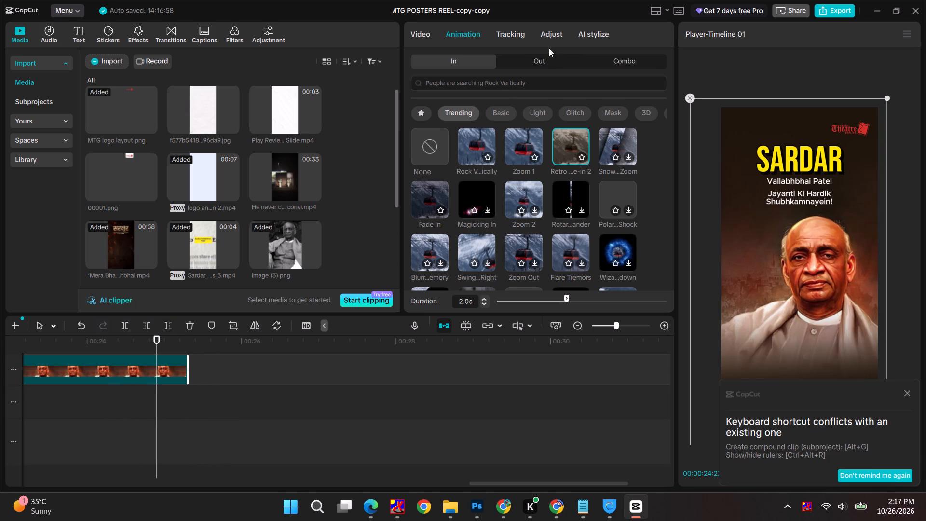
pyautogui.click(541, 57)
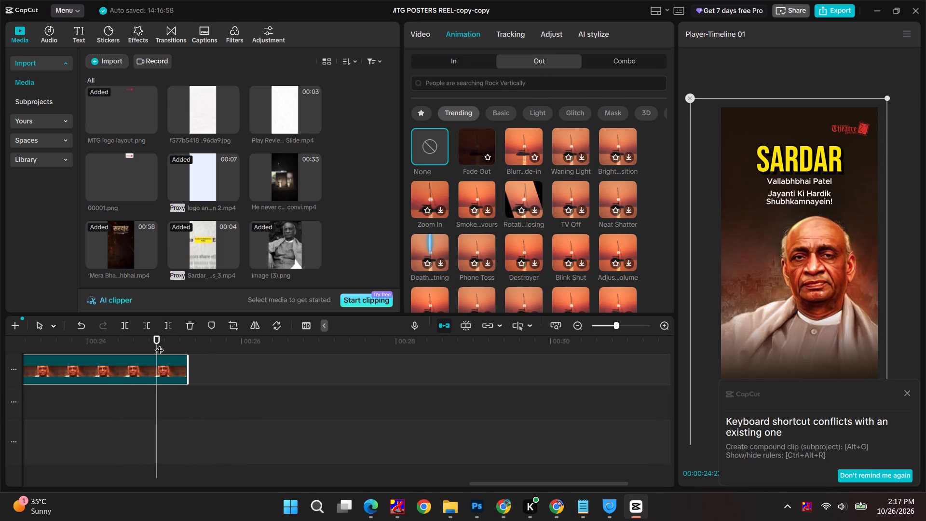
pyautogui.keyDown('ctrl'); pyautogui.scroll(-20, 200, 372); pyautogui.keyUp('ctrl')
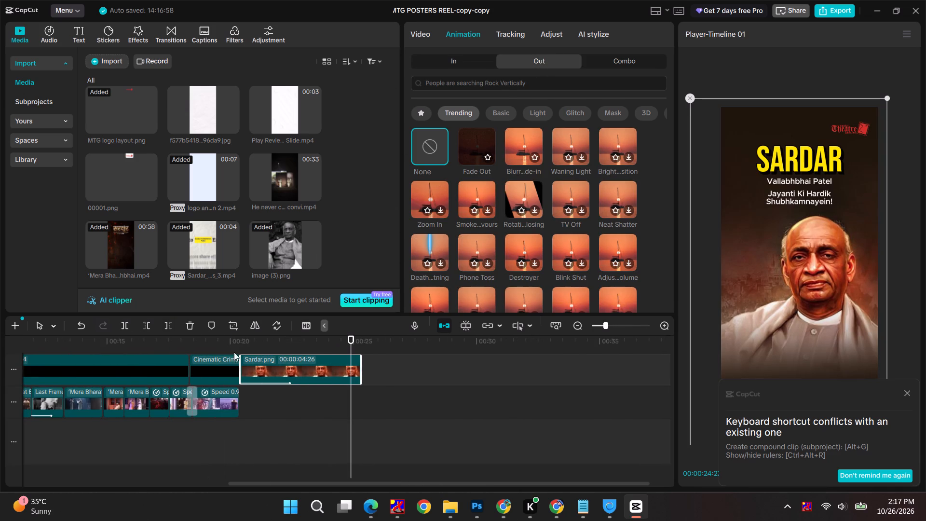
pyautogui.scroll(6, 310, 408)
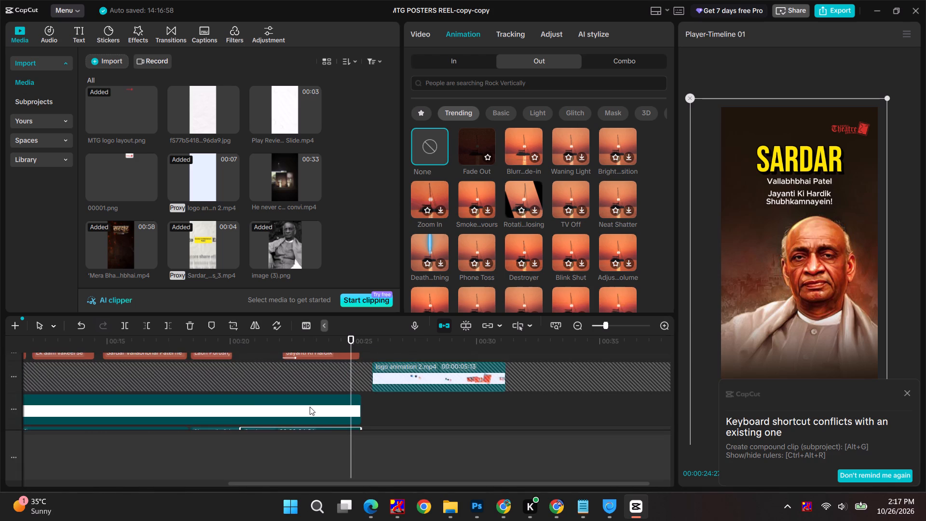
pyautogui.scroll(-2, 310, 407)
pyautogui.scroll(1, 310, 405)
pyautogui.moveTo(350, 338); pyautogui.dragTo(210, 342)
pyautogui.press('space')
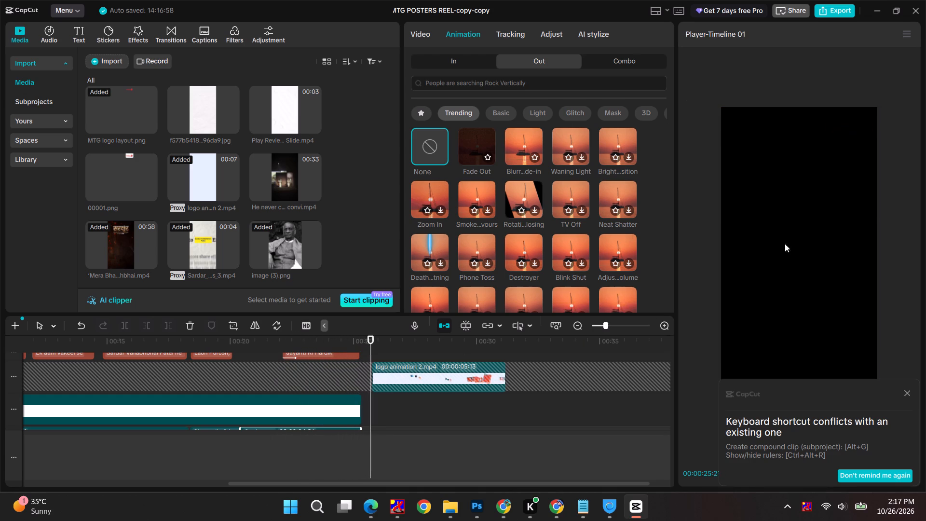
# Set the font of the "Jayanti Ki Hardik Shubhkamnayein!" greeting text to Poppins Regular.
pyautogui.moveTo(388, 342); pyautogui.dragTo(302, 345)
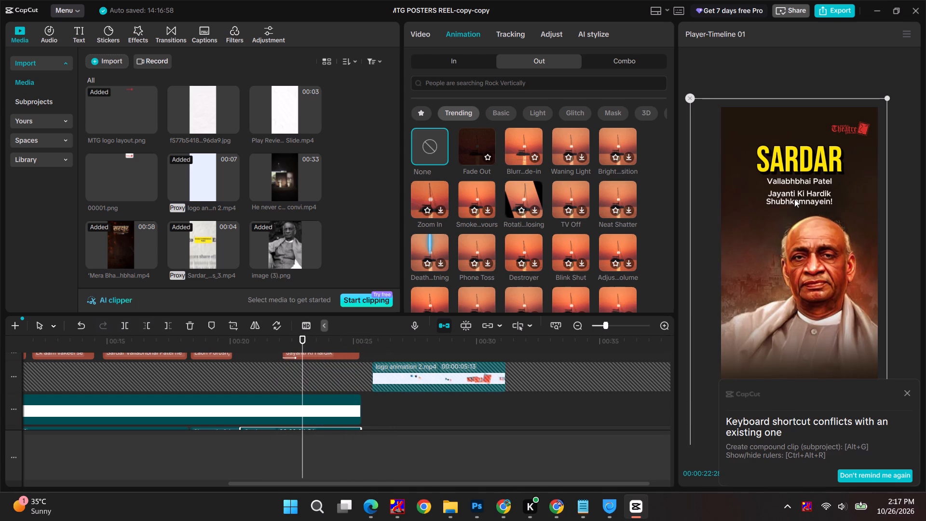
pyautogui.click(793, 200)
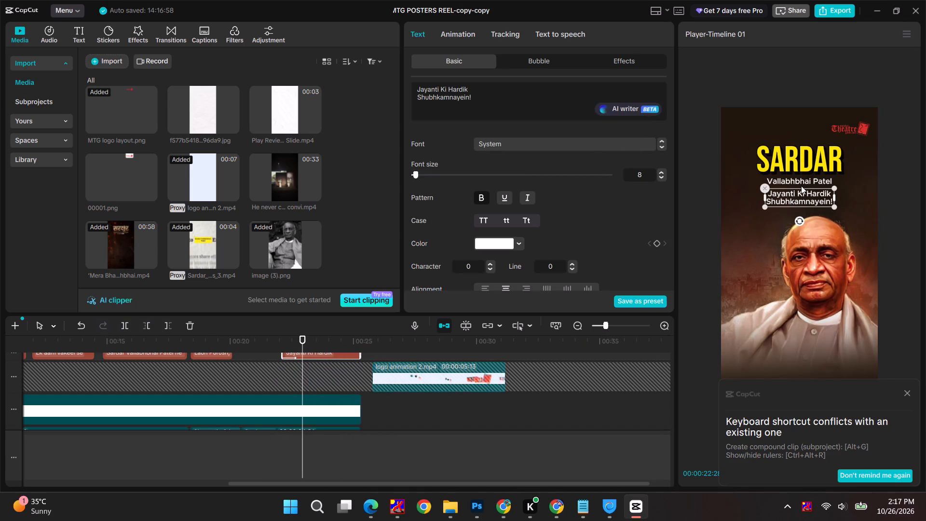
pyautogui.click(529, 148)
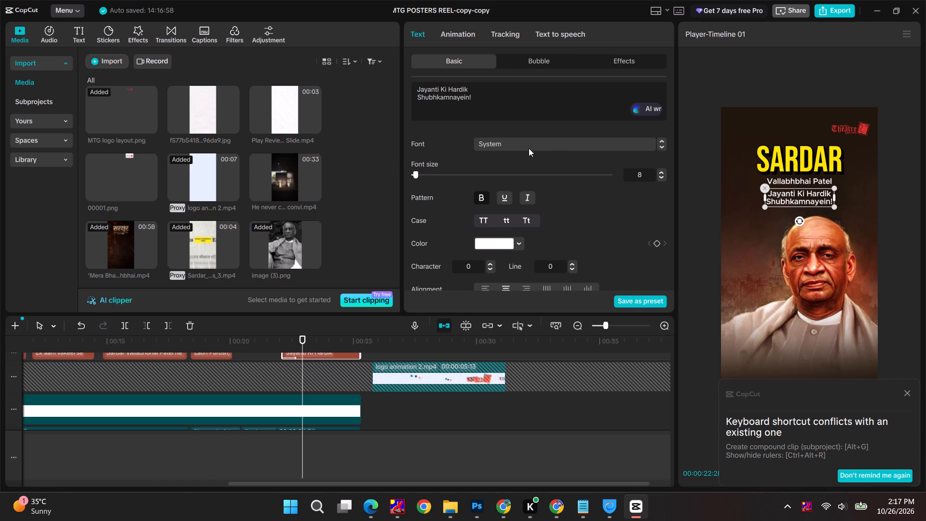
pyautogui.moveTo(531, 143); pyautogui.dragTo(532, 178)
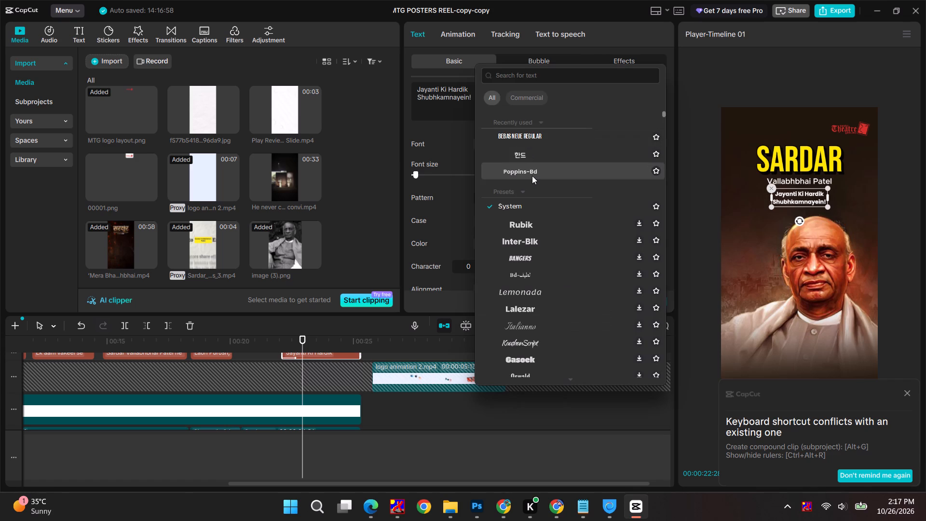
pyautogui.scroll(-2, 528, 339)
pyautogui.click(524, 79)
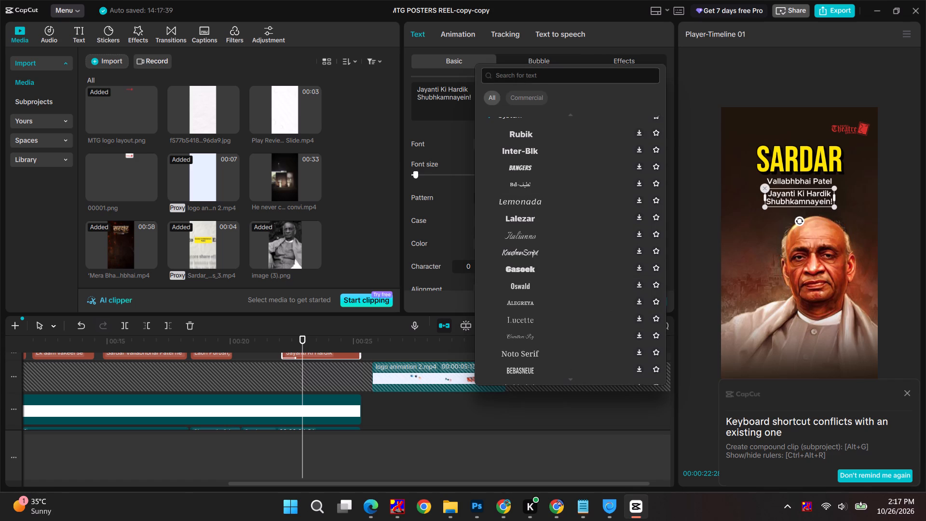
pyautogui.write('popp')
pyautogui.write('ings')
pyautogui.press('BackSpace')
pyautogui.press('BackSpace')
pyautogui.press('s')
pyautogui.press('Return')
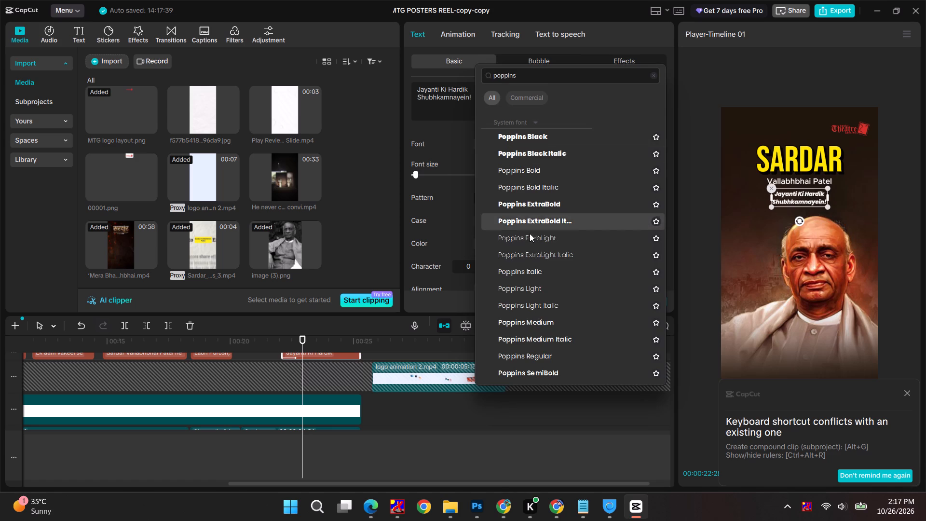
pyautogui.click(536, 353)
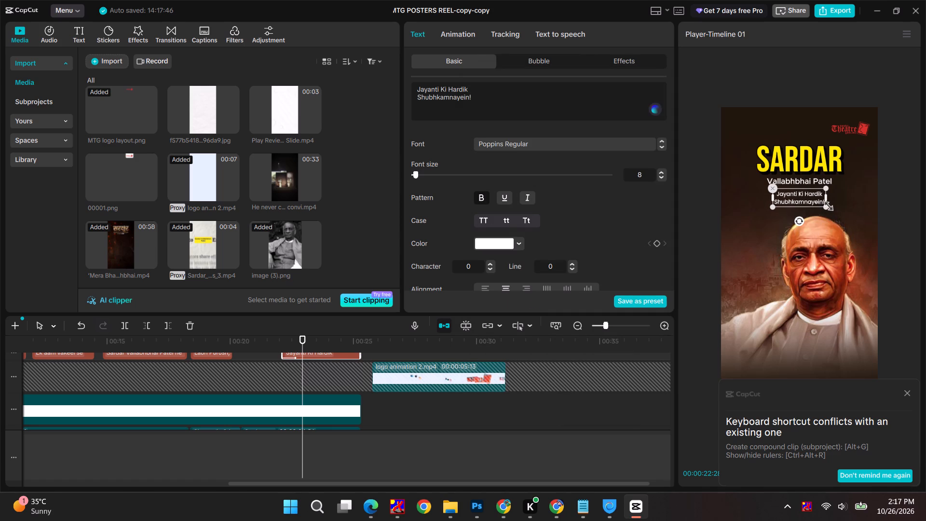
# Enlarge the greeting text to about the width of the name line above, and shift it slightly down, centred in the frame.
pyautogui.keyDown('alt'); pyautogui.moveTo(826, 204); pyautogui.dragTo(832, 203); pyautogui.keyUp('alt')
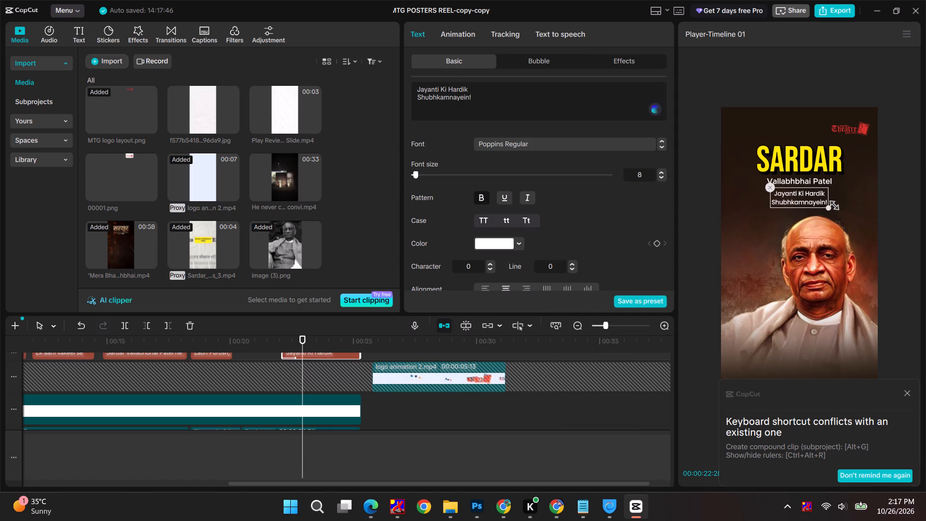
pyautogui.keyDown('alt'); pyautogui.moveTo(832, 203); pyautogui.dragTo(843, 206); pyautogui.keyUp('alt')
pyautogui.click(805, 196)
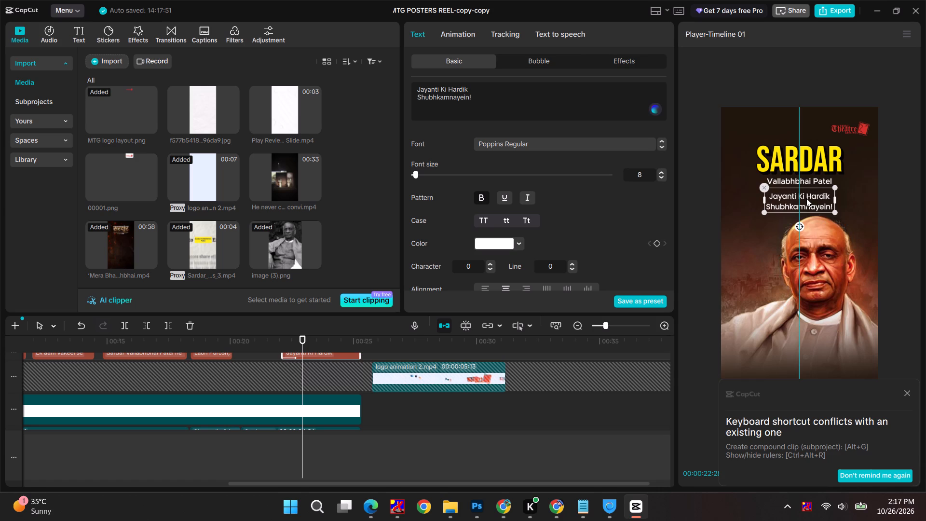
pyautogui.click(885, 187)
# Set the font of the "Vallabhbhai Patel" name text to Bebas Neue Regular.
pyautogui.click(808, 179)
pyautogui.click(789, 179)
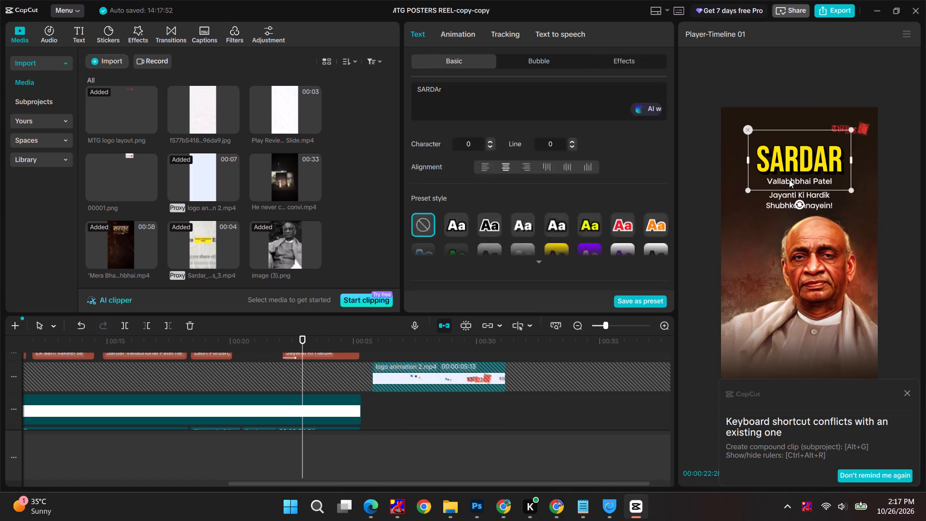
pyautogui.scroll(1, 402, 395)
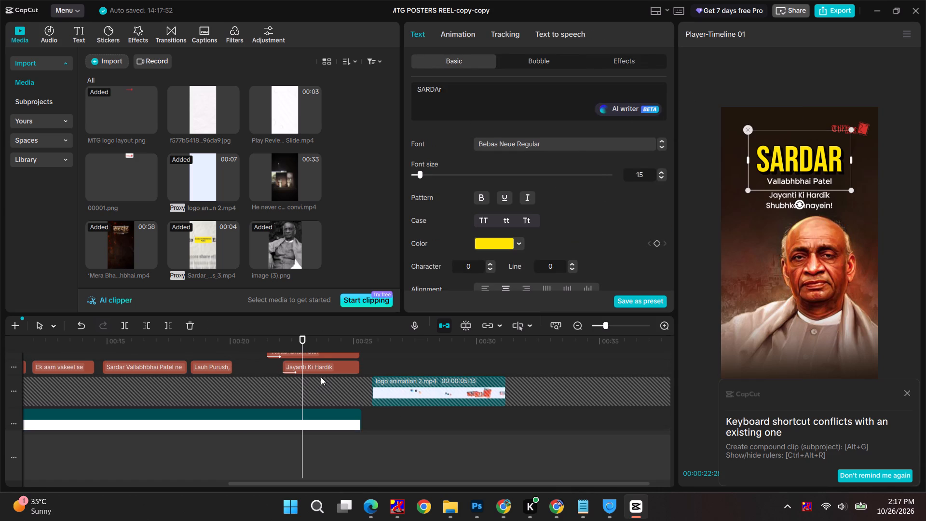
pyautogui.click(319, 354)
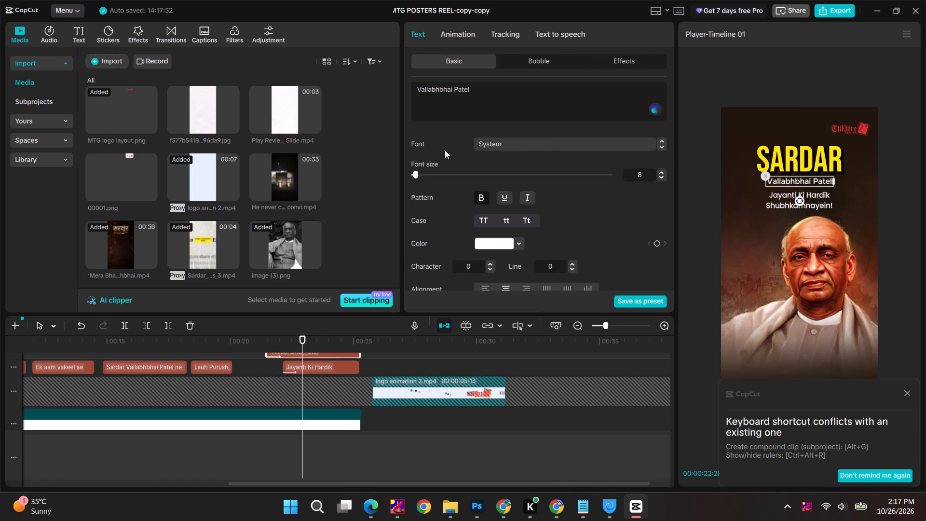
pyautogui.click(504, 147)
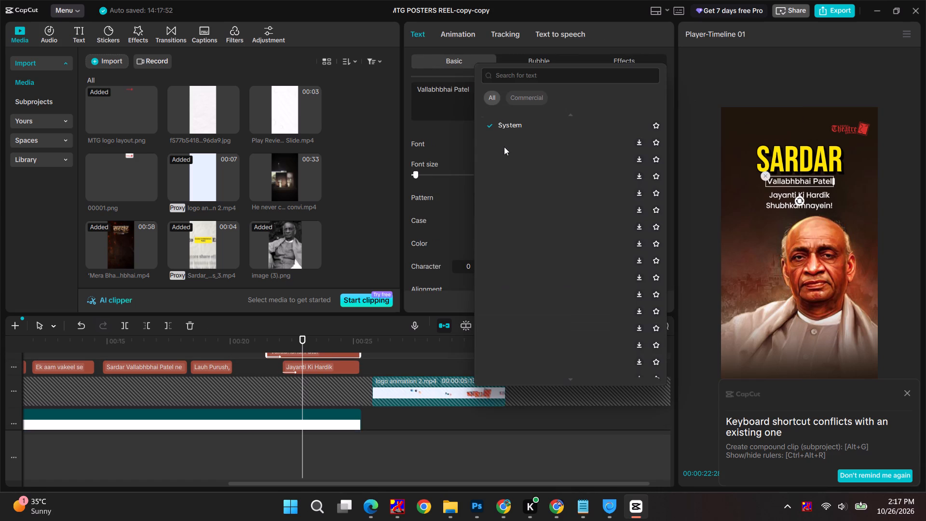
pyautogui.click(525, 77)
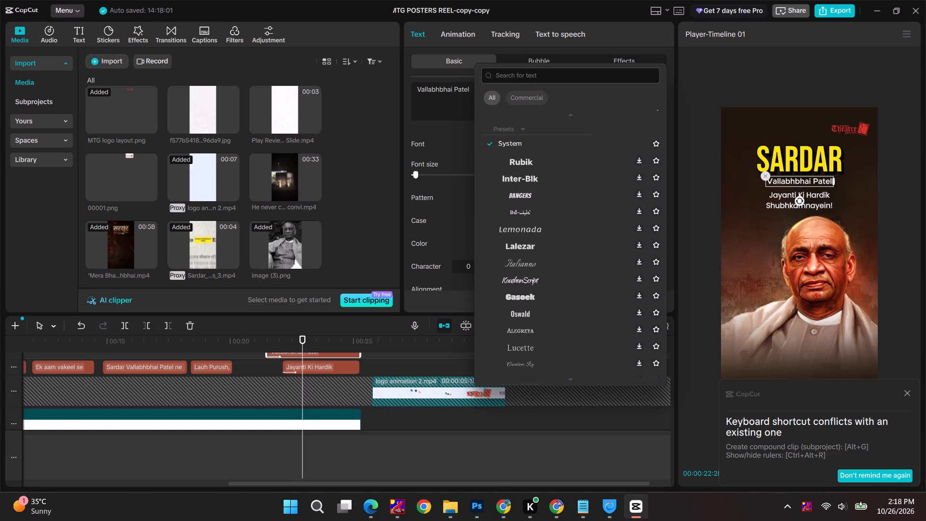
pyautogui.write('bebas')
pyautogui.press('Return')
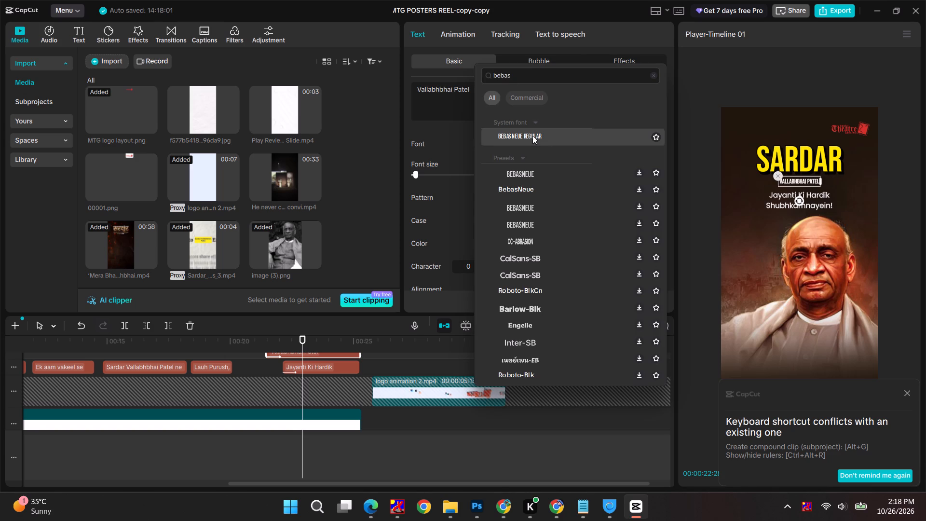
pyautogui.click(532, 136)
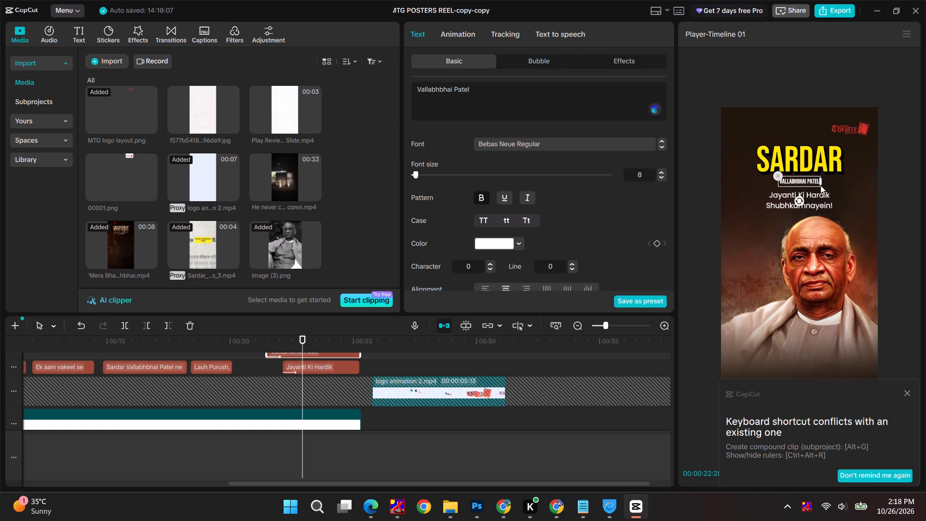
# Widen the "Vallabhbhai Patel" text box and enlarge the name to about one and a half times its size.
pyautogui.keyDown('alt'); pyautogui.moveTo(820, 182); pyautogui.dragTo(846, 186); pyautogui.keyUp('alt')
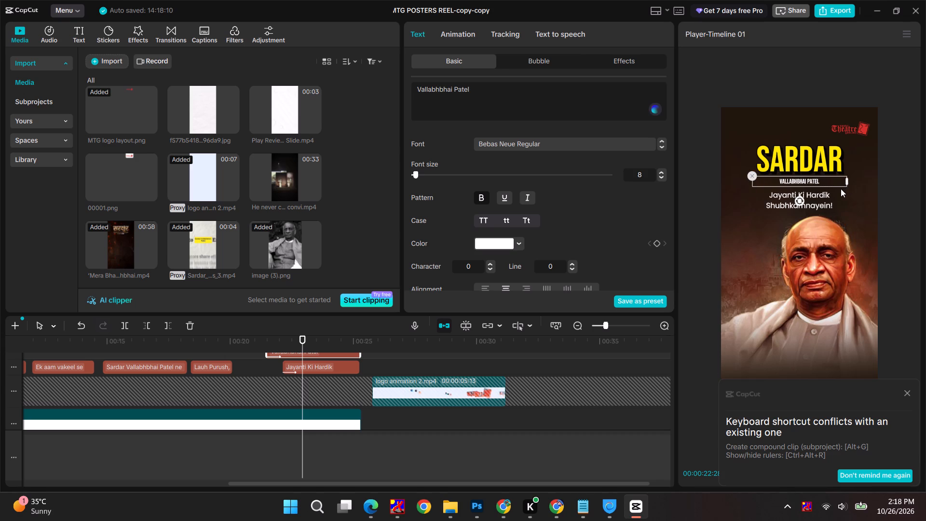
pyautogui.keyDown('ctrl'); pyautogui.scroll(4, 836, 188); pyautogui.keyUp('ctrl')
pyautogui.keyDown('alt'); pyautogui.moveTo(691, 111); pyautogui.dragTo(619, 151); pyautogui.keyUp('alt')
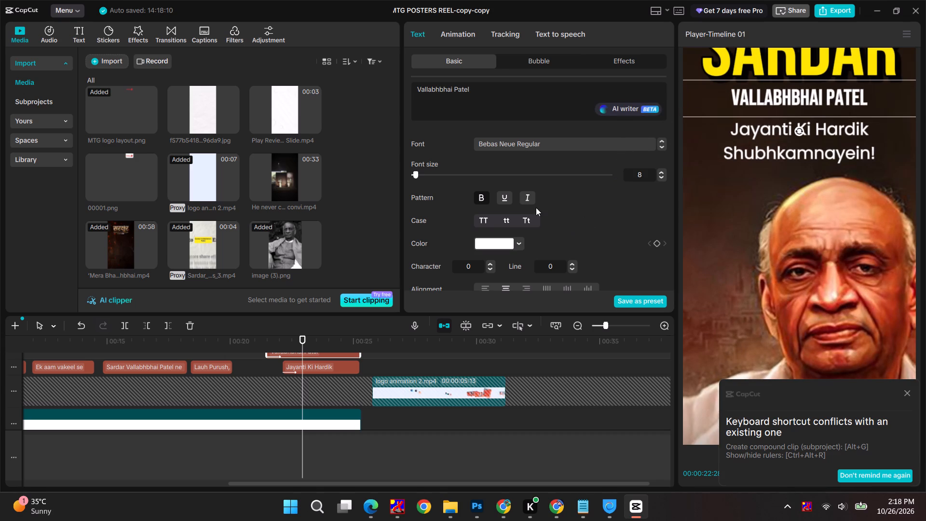
# Look through the name text's formatting settings, from spacing and preset styles to blend, stroke, glow, shadow and curve.
pyautogui.scroll(-3, 534, 226)
pyautogui.scroll(1, 558, 226)
pyautogui.scroll(-5, 558, 225)
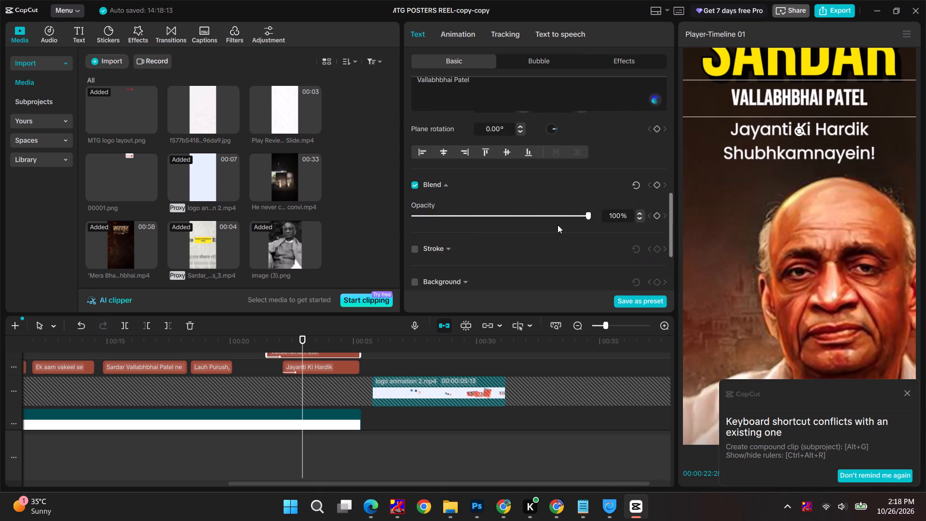
pyautogui.scroll(2, 558, 225)
pyautogui.scroll(-3, 558, 225)
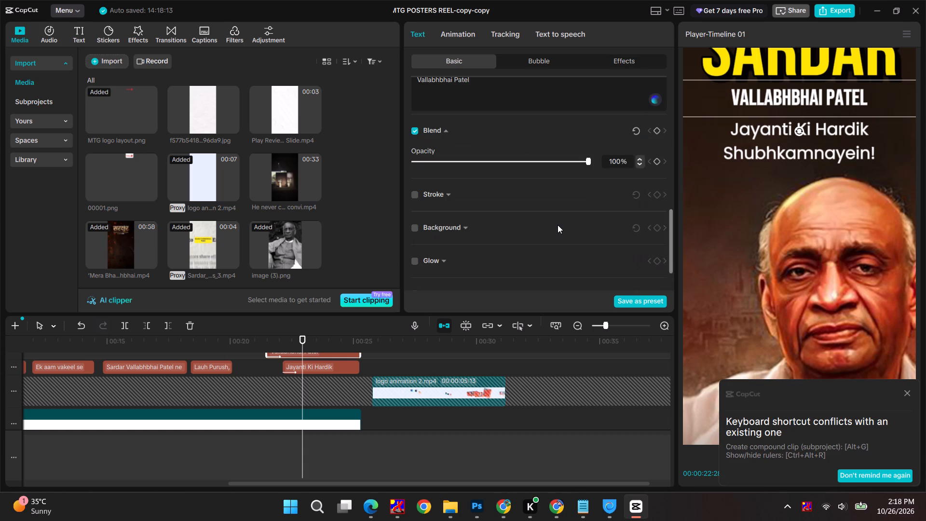
pyautogui.scroll(-4, 558, 228)
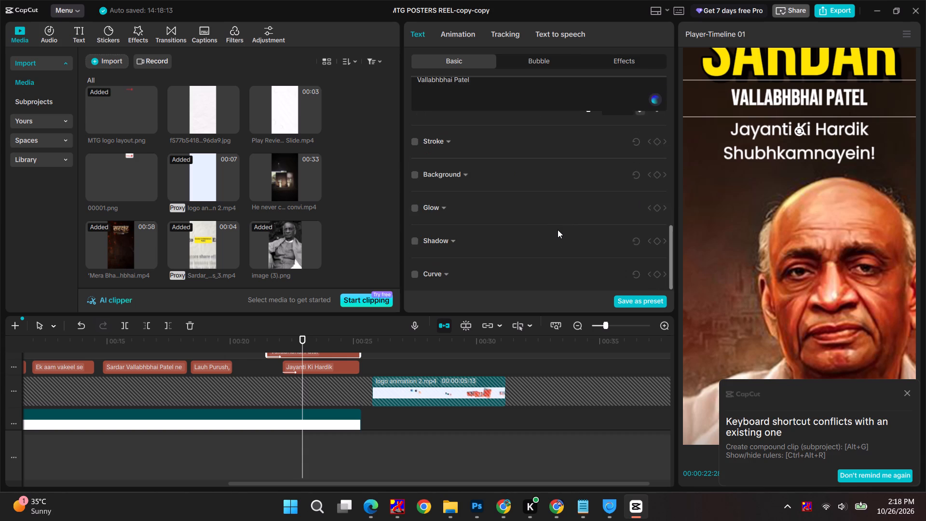
pyautogui.scroll(-1, 558, 230)
pyautogui.scroll(7, 558, 230)
pyautogui.scroll(-1, 558, 230)
pyautogui.scroll(2, 558, 230)
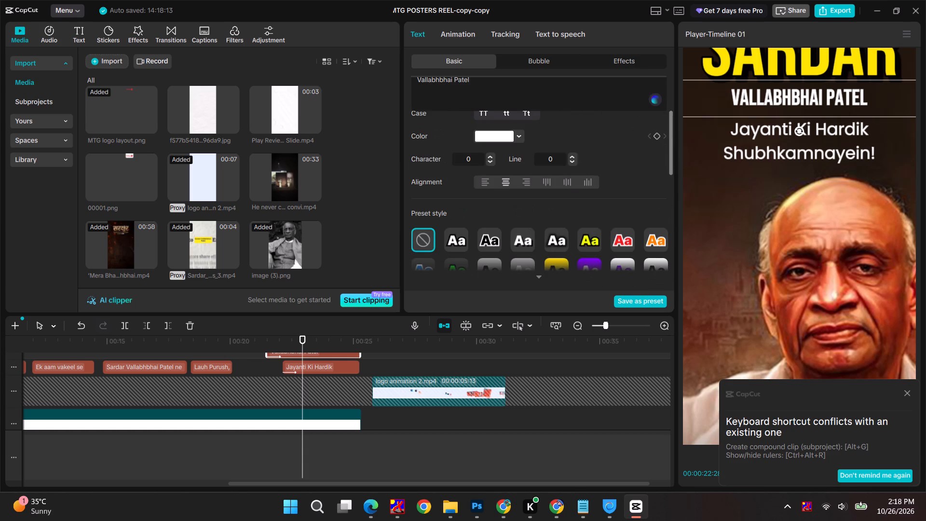
pyautogui.scroll(1, 565, 195)
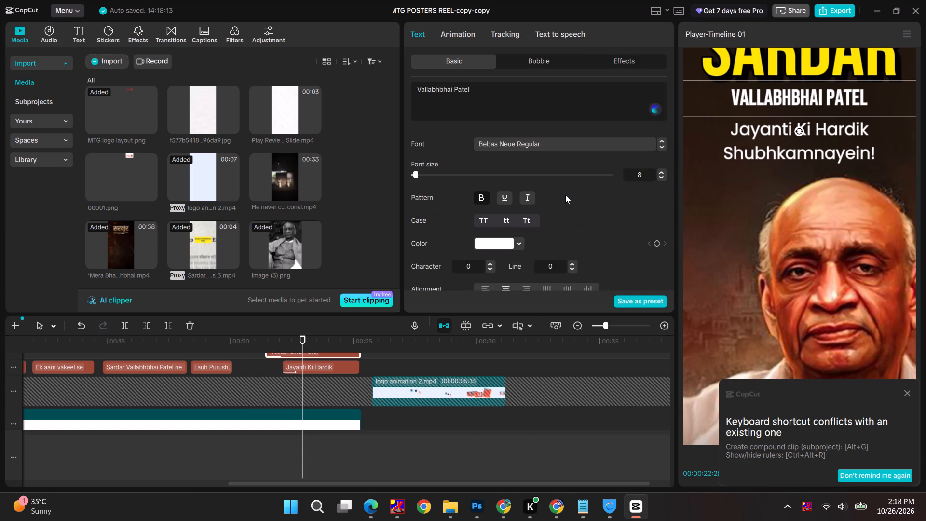
# Set the "Vallabhbhai Patel" text's character spacing to 2 and turn off its bold style.
pyautogui.doubleClick(492, 264)
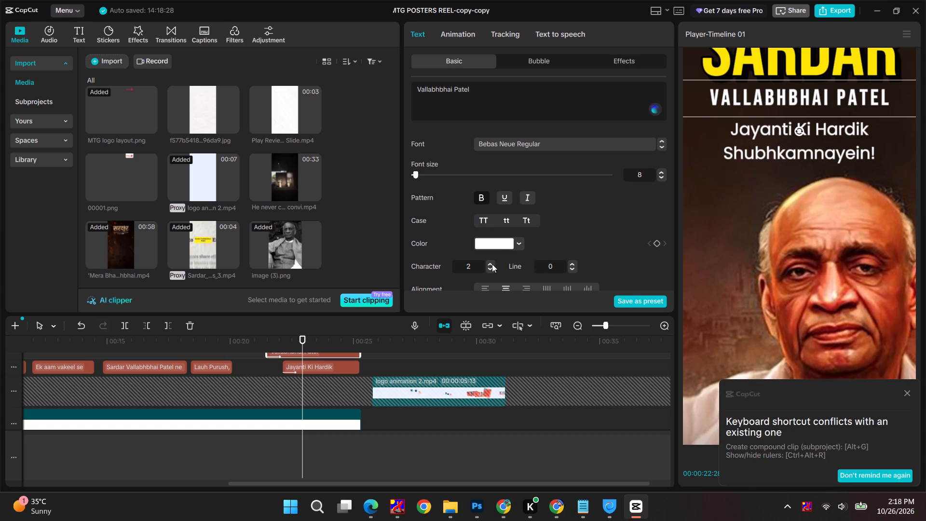
pyautogui.click(489, 269)
pyautogui.click(489, 273)
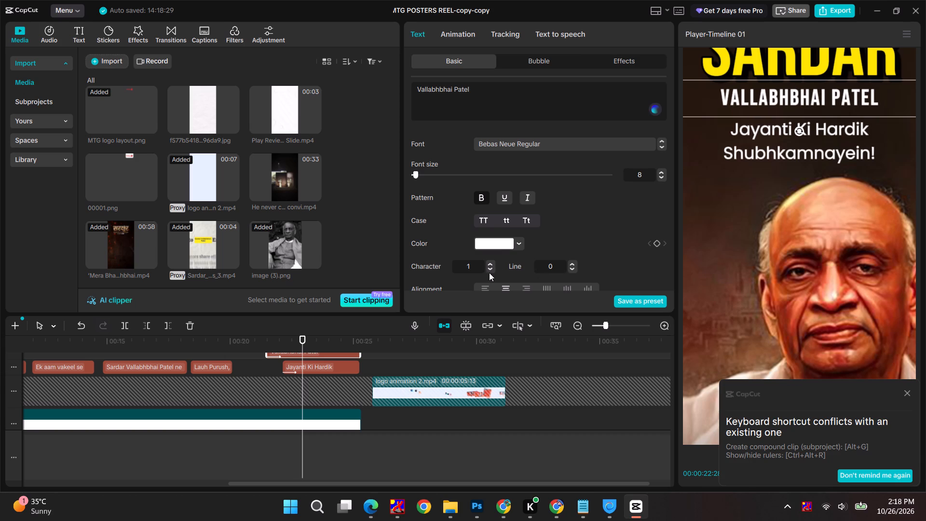
pyautogui.click(490, 264)
pyautogui.click(490, 264)
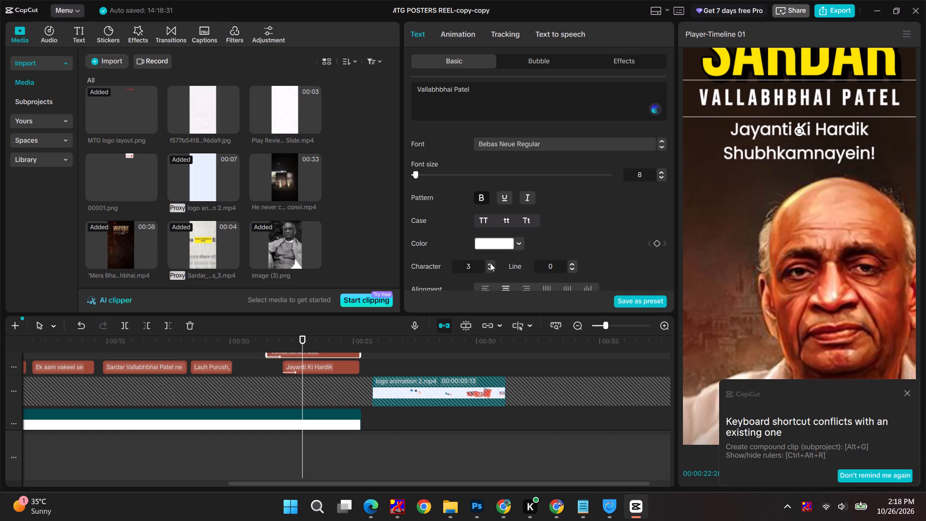
pyautogui.click(484, 196)
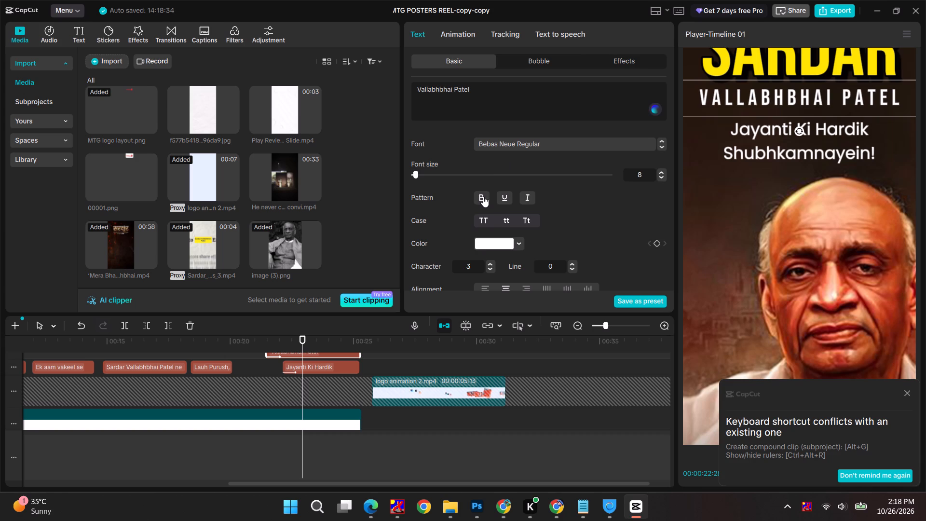
pyautogui.click(489, 271)
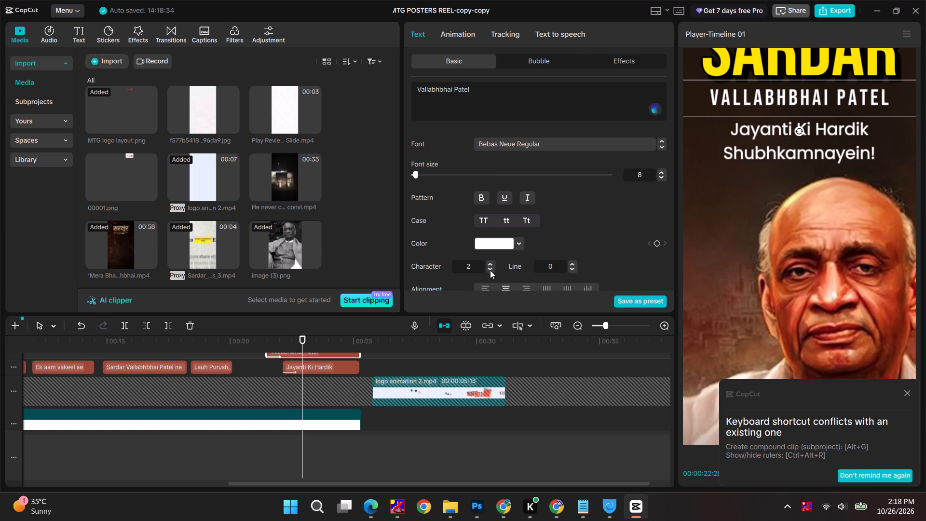
pyautogui.click(832, 97)
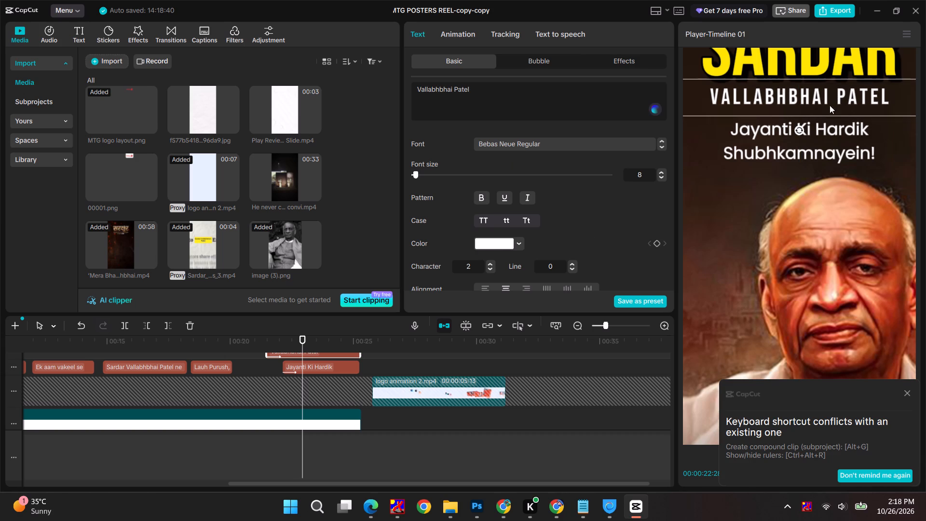
# Turn off bold on the "Jayanti Ki Hardik Shubhkamnayein!" greeting text and set its line spacing to -4.
pyautogui.click(830, 151)
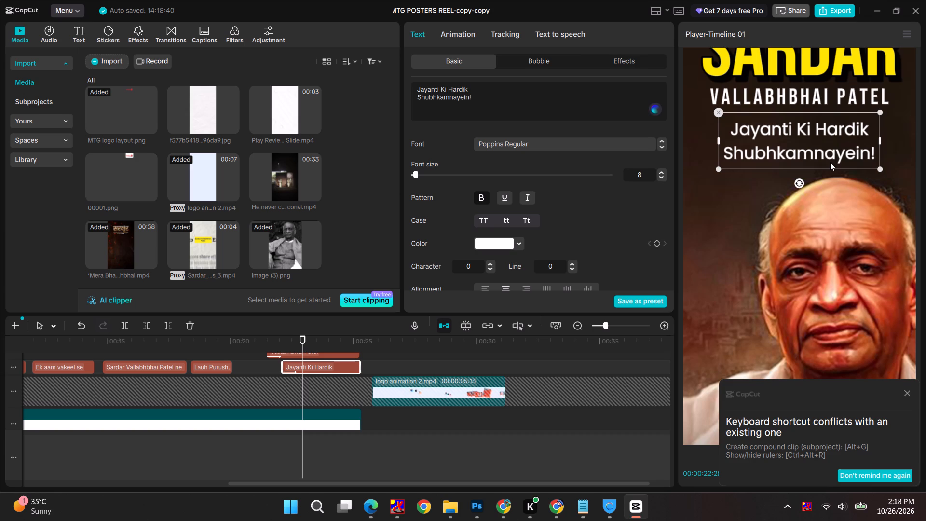
pyautogui.click(488, 197)
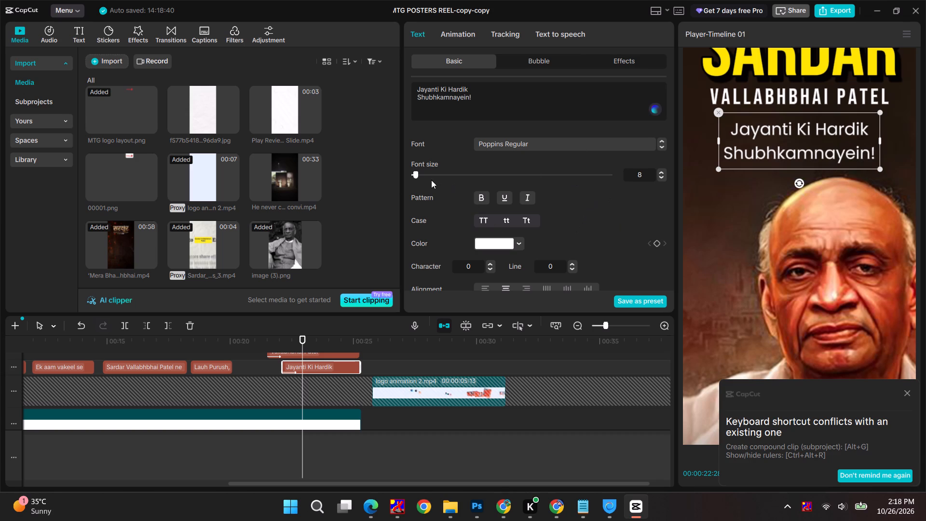
pyautogui.tripleClick(575, 269)
pyautogui.click(575, 269)
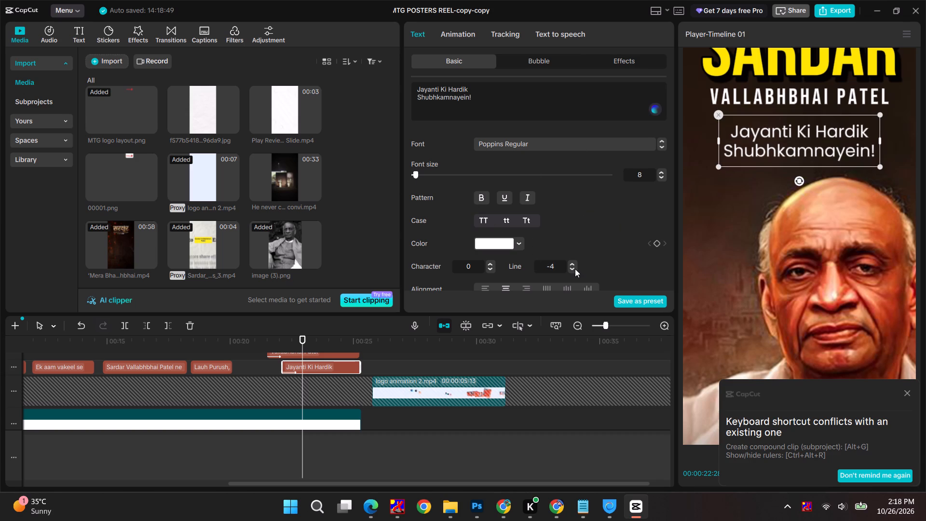
pyautogui.click(573, 260)
pyautogui.click(573, 259)
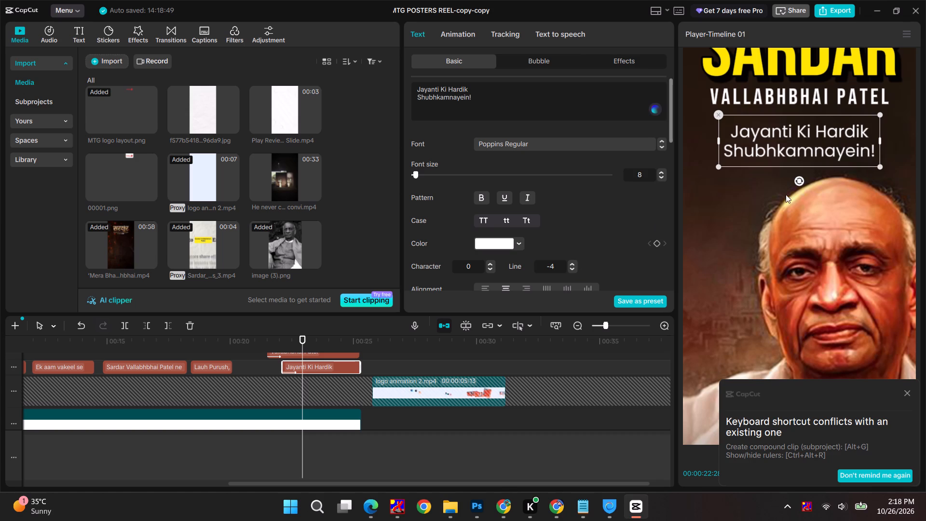
pyautogui.keyDown('ctrl'); pyautogui.scroll(-5, 695, 206); pyautogui.keyUp('ctrl')
pyautogui.click(887, 206)
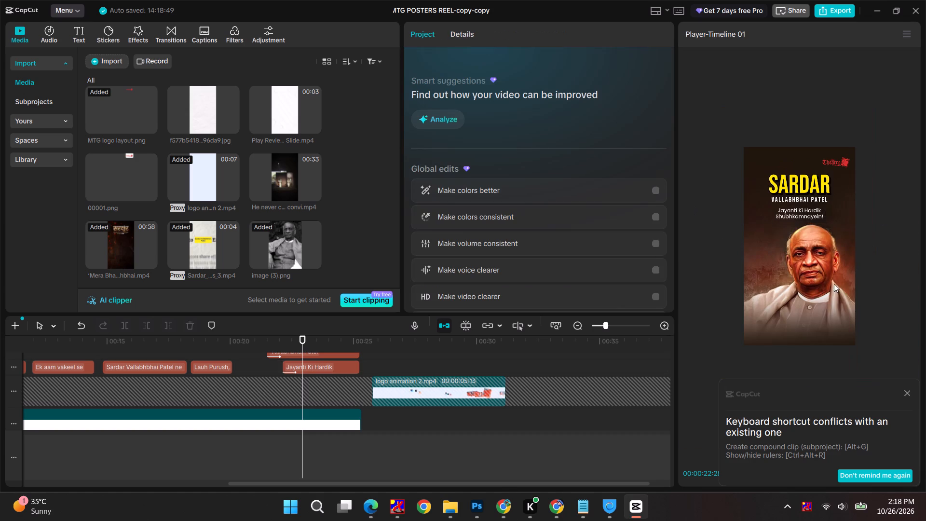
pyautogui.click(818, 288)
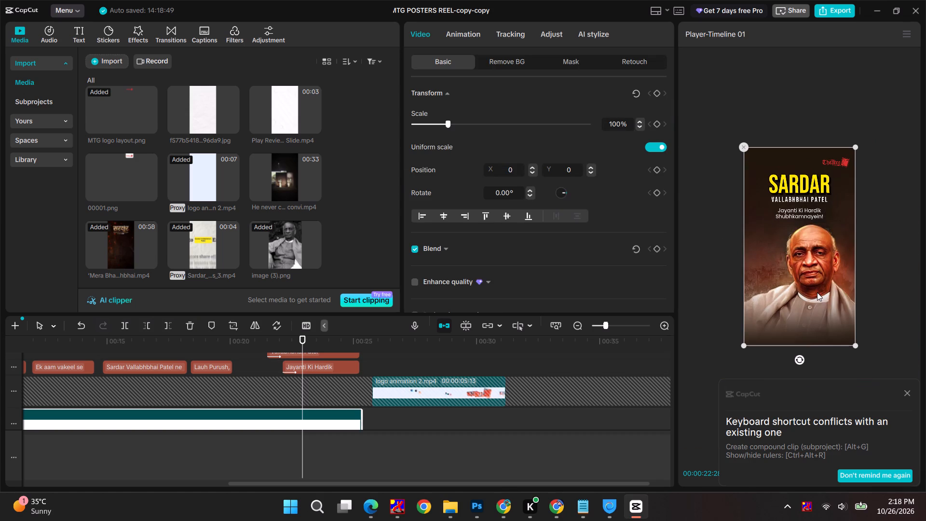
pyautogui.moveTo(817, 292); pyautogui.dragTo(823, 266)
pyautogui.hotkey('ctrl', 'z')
# Move the Sardar.png portrait up in the frame to about X -282, Y 735.
pyautogui.scroll(-3, 444, 362)
pyautogui.click(314, 420)
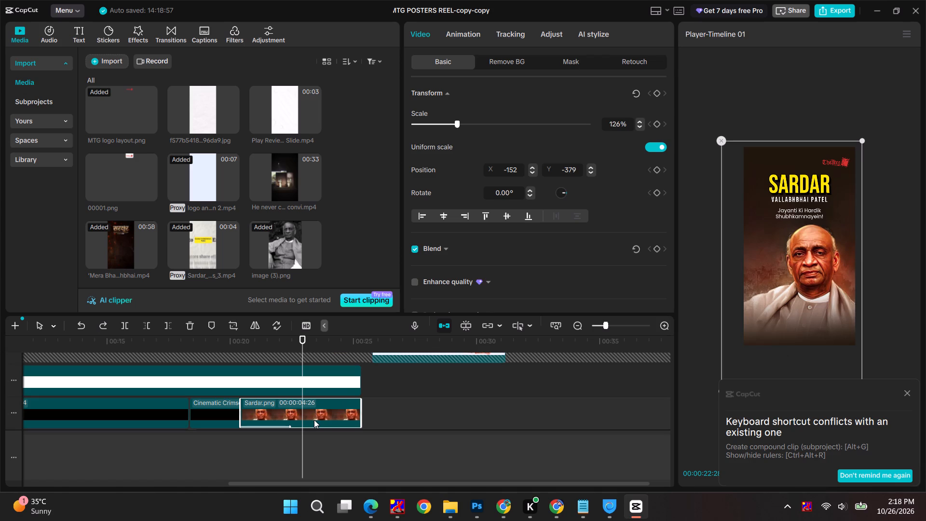
pyautogui.hotkey('ctrl', 't')
pyautogui.moveTo(736, 292); pyautogui.dragTo(732, 198)
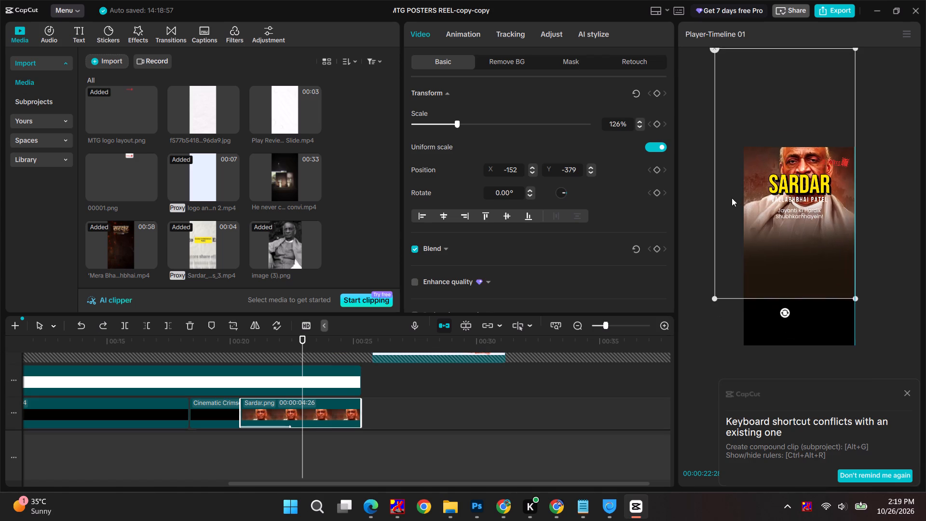
pyautogui.moveTo(732, 198); pyautogui.dragTo(730, 233)
pyautogui.click(730, 233)
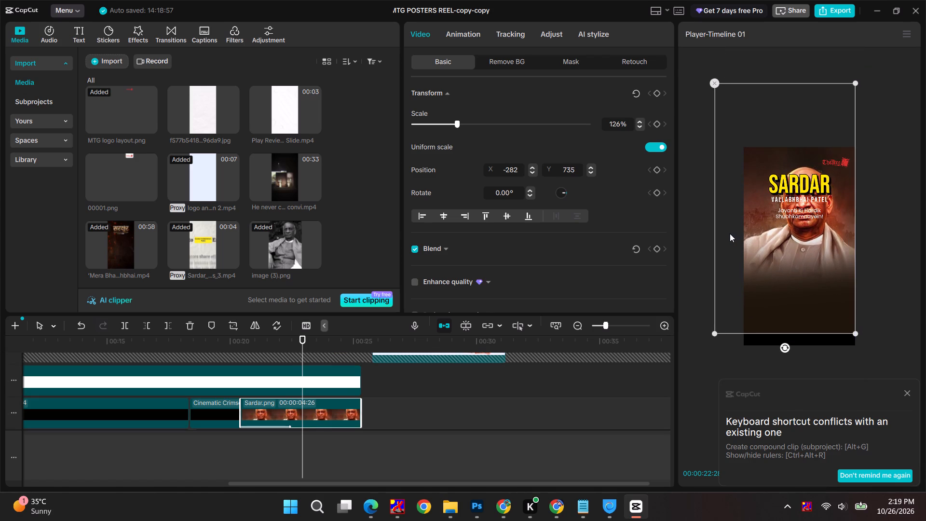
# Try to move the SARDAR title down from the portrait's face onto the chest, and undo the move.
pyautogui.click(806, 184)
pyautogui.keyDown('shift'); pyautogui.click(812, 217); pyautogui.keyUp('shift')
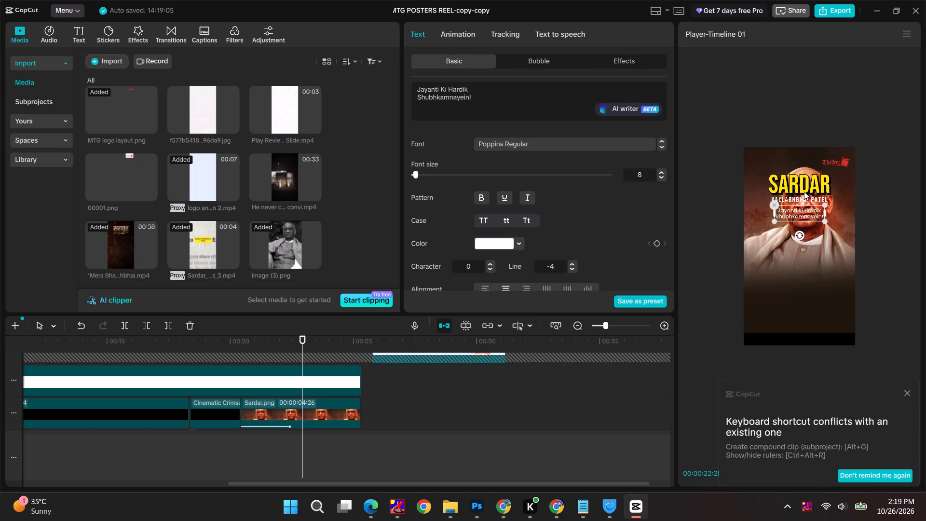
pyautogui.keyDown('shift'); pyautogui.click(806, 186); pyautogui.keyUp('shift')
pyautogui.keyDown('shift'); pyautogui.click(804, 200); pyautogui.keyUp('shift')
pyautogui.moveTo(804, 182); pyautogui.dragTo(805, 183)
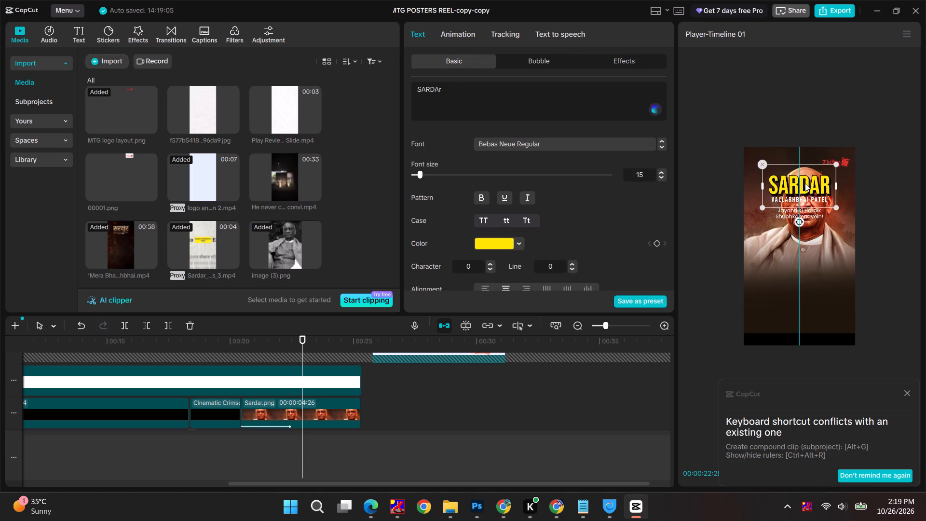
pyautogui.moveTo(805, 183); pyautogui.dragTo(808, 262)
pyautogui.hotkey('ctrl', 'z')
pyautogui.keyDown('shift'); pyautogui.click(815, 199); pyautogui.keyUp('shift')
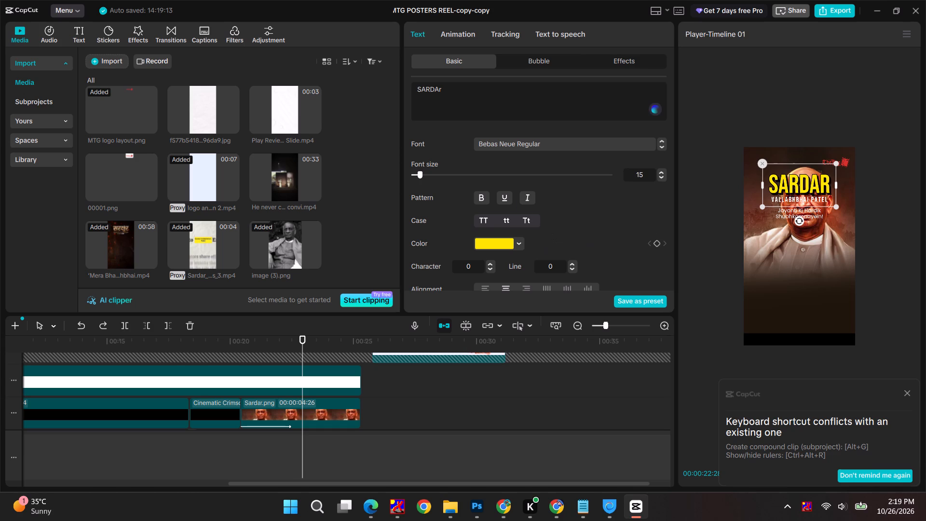
# Move the Sardar.png clip down one track, directly after the speed-adjusted clips on the bottom video track.
pyautogui.scroll(2, 353, 395)
pyautogui.scroll(-4, 353, 395)
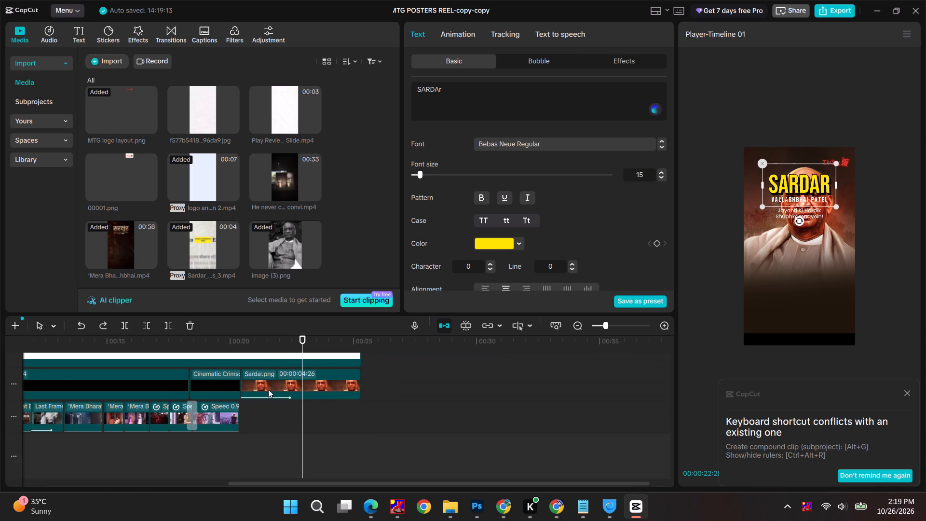
pyautogui.moveTo(273, 378); pyautogui.dragTo(274, 414)
# Extend the Cinematic Crimson 00copy.png clip over the portrait to 00:00:06:26 and lengthen Sardar.png at its start to 00:00:04:29.
pyautogui.click(220, 381)
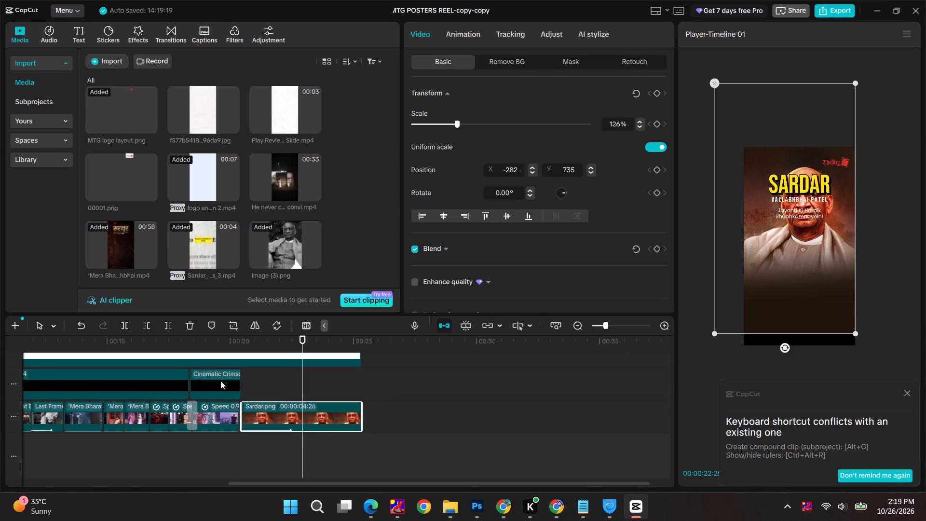
pyautogui.moveTo(239, 384); pyautogui.dragTo(356, 383)
pyautogui.click(248, 416)
pyautogui.click(242, 414)
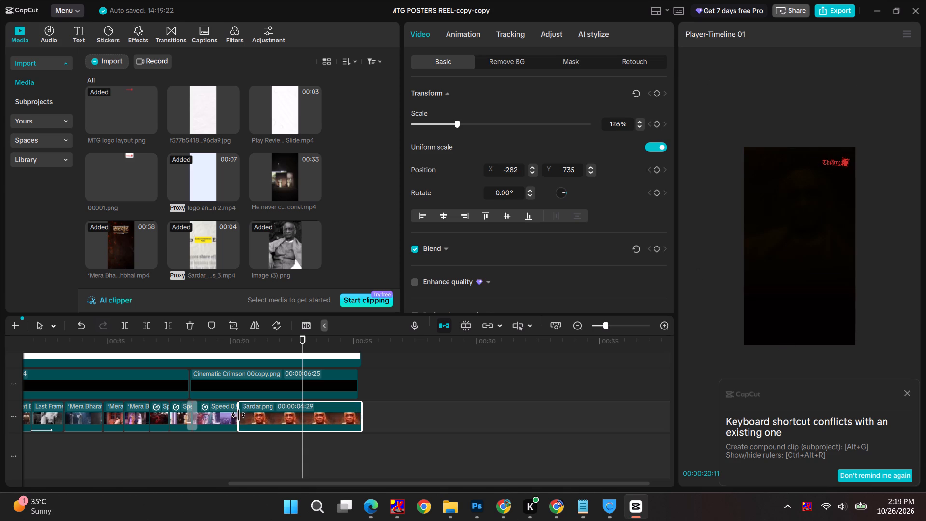
pyautogui.click(248, 384)
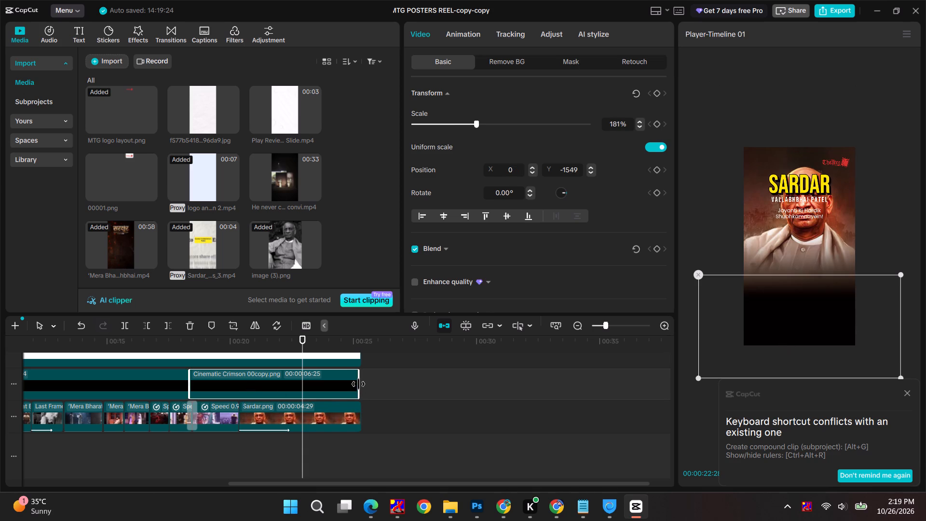
pyautogui.click(357, 384)
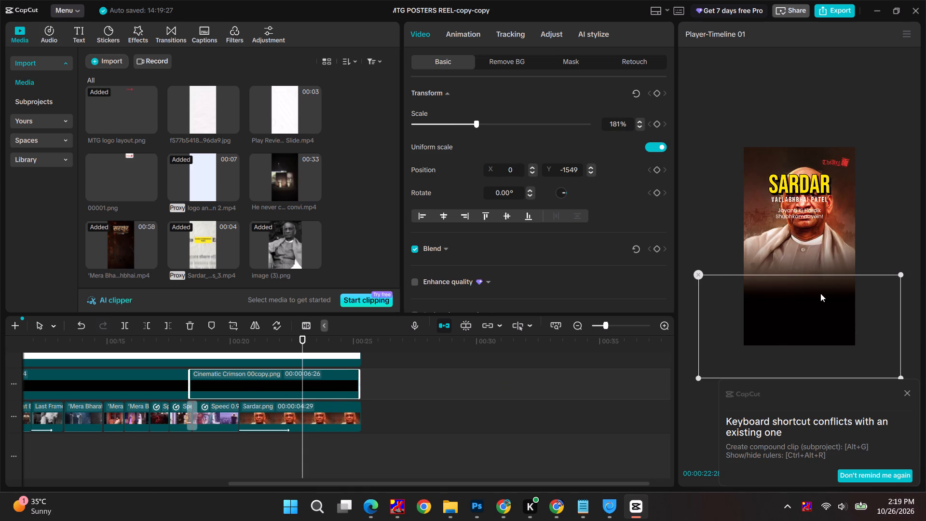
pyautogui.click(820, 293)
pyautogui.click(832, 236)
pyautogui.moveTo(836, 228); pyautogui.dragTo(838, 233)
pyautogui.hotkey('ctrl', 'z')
# Lock the track holding the full-frame logo overlay.
pyautogui.click(317, 411)
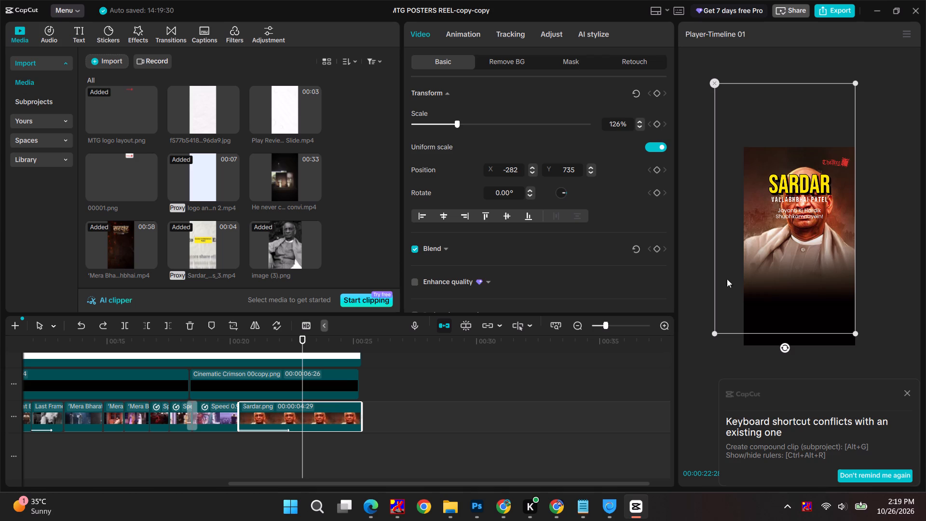
pyautogui.click(846, 163)
pyautogui.click(845, 162)
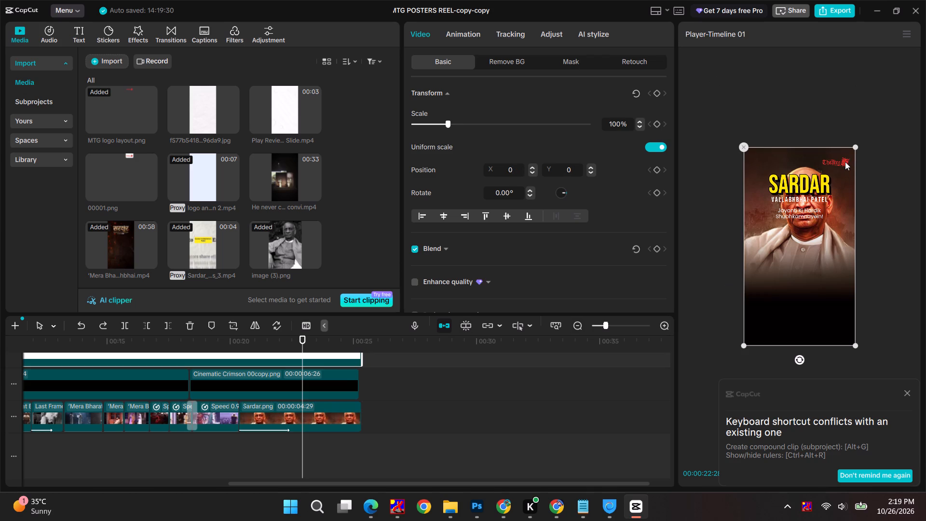
pyautogui.scroll(7, 251, 398)
pyautogui.scroll(-2, 256, 389)
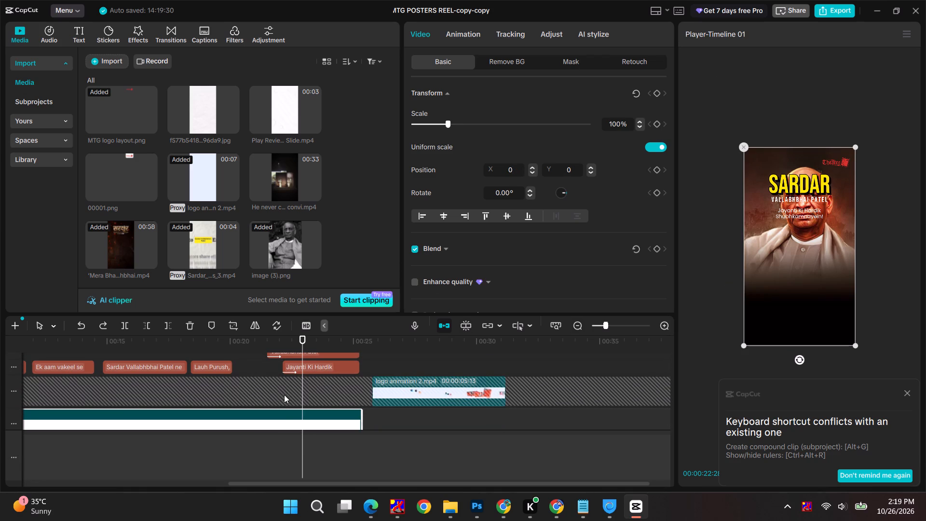
pyautogui.scroll(-1, 284, 396)
pyautogui.click(275, 407)
pyautogui.click(9, 410)
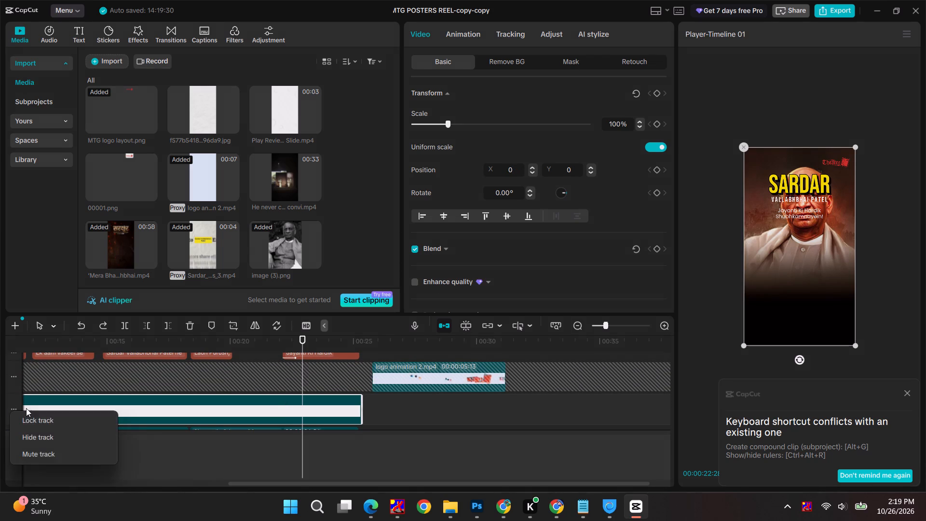
pyautogui.click(26, 418)
# Lower the dark Cinematic Crimson fade at the bottom of the frame and reposition the Sardar portrait to about X -282, Y 630.
pyautogui.scroll(-3, 359, 395)
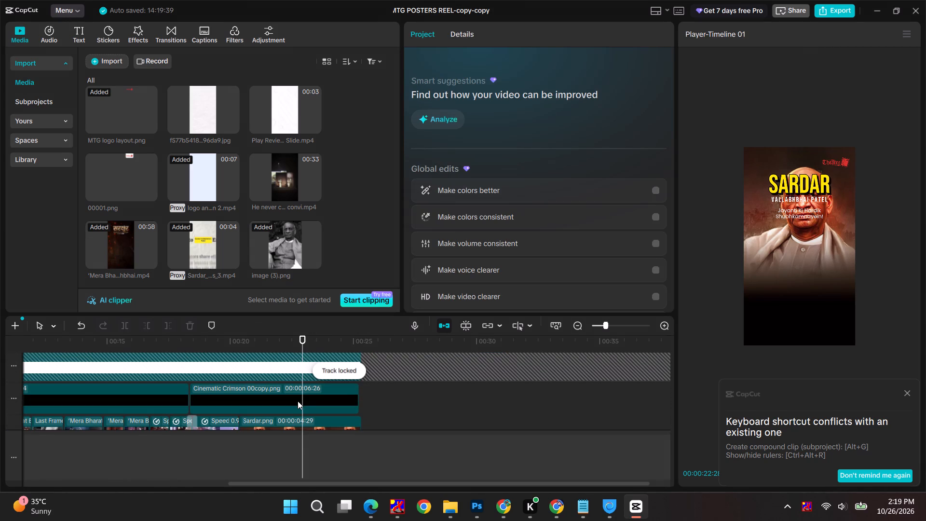
pyautogui.click(813, 290)
pyautogui.moveTo(811, 301); pyautogui.dragTo(812, 324)
pyautogui.moveTo(817, 249); pyautogui.dragTo(819, 272)
pyautogui.click(799, 315)
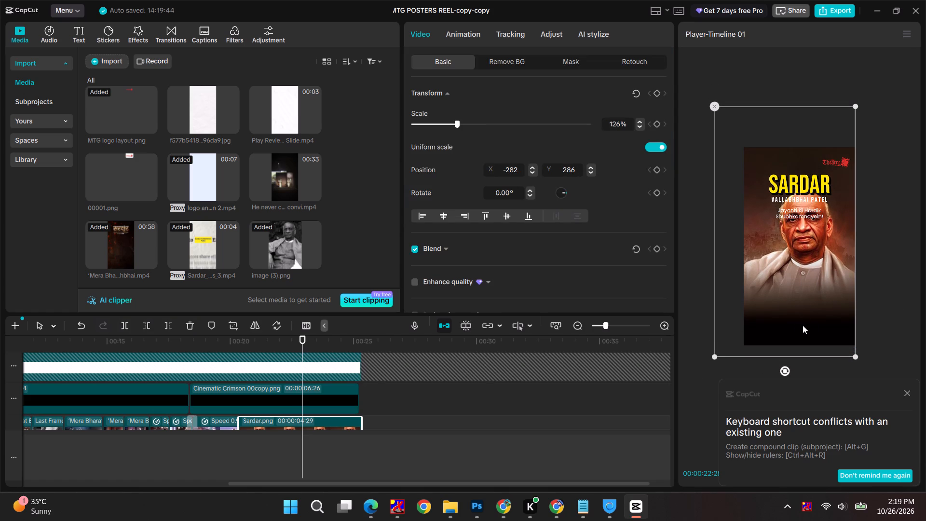
pyautogui.click(880, 297)
pyautogui.click(313, 399)
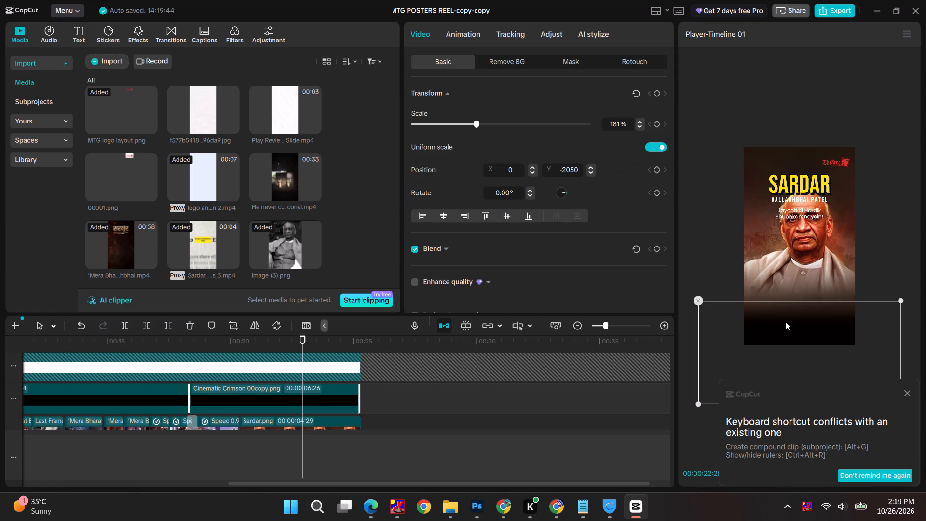
pyautogui.moveTo(785, 321); pyautogui.dragTo(788, 311)
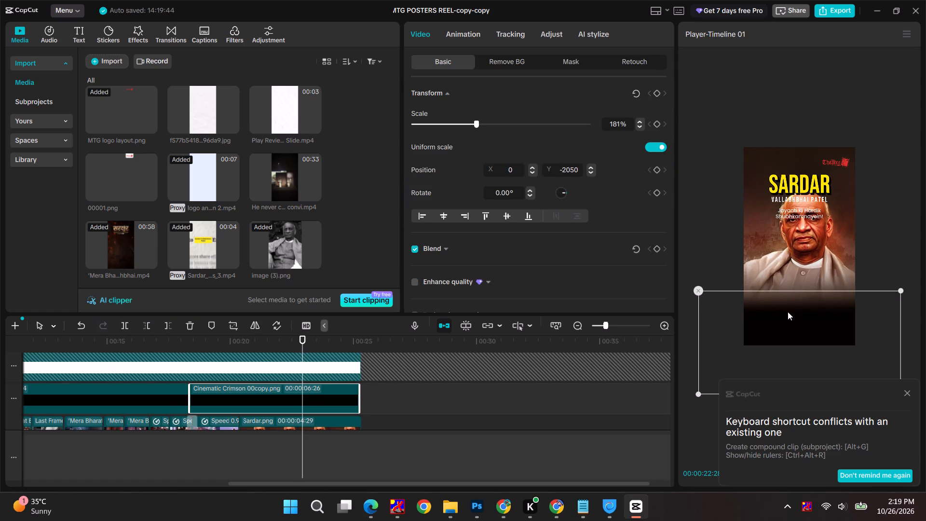
pyautogui.click(815, 261)
pyautogui.moveTo(818, 245); pyautogui.dragTo(818, 227)
pyautogui.moveTo(817, 236); pyautogui.dragTo(819, 205)
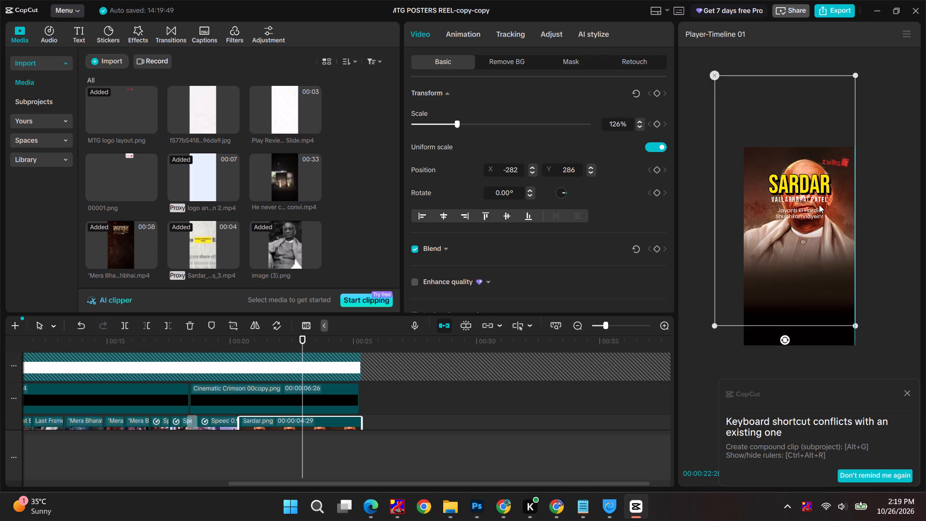
pyautogui.moveTo(819, 205); pyautogui.dragTo(814, 218)
# Move the SARDAR title down onto the dark fade below the portrait's chest, keeping it horizontally centred.
pyautogui.click(805, 165)
pyautogui.click(803, 177)
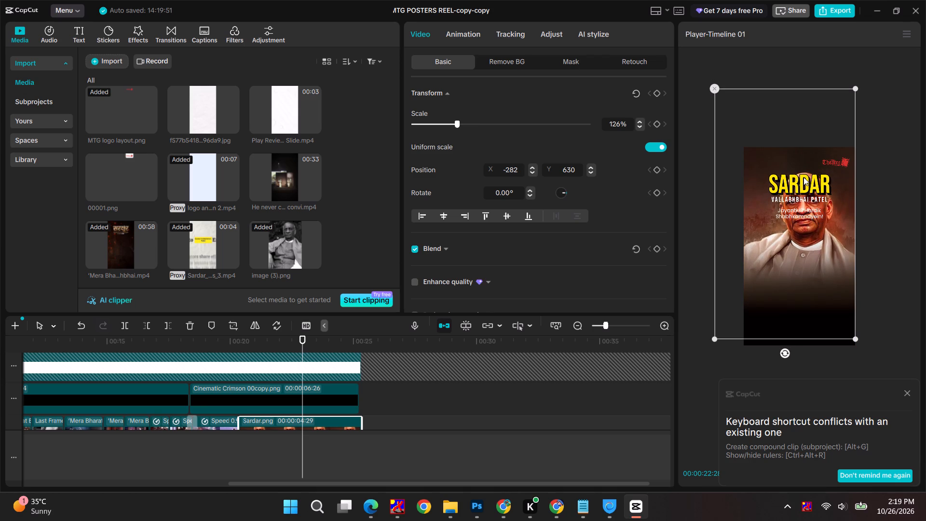
pyautogui.click(803, 185)
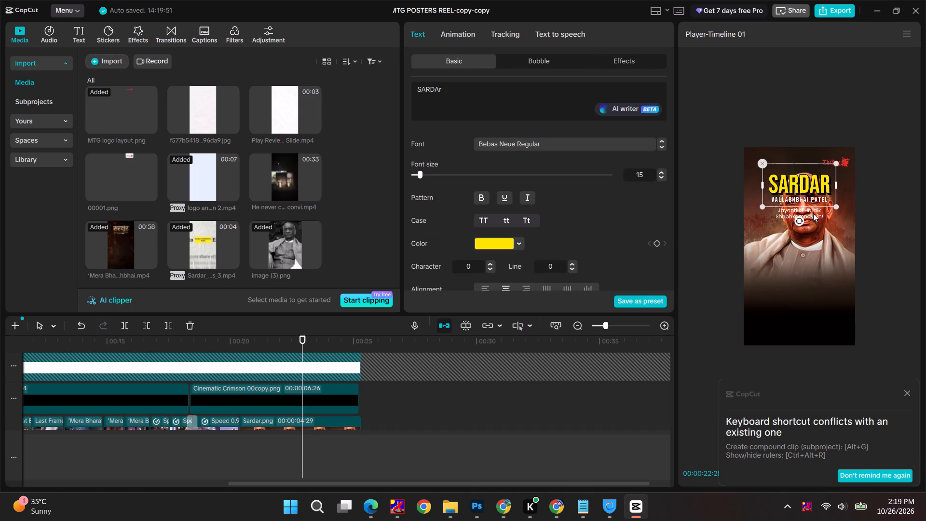
pyautogui.keyDown('shift'); pyautogui.click(813, 212); pyautogui.keyUp('shift')
pyautogui.keyDown('shift'); pyautogui.click(811, 188); pyautogui.keyUp('shift')
pyautogui.moveTo(811, 185); pyautogui.dragTo(814, 284)
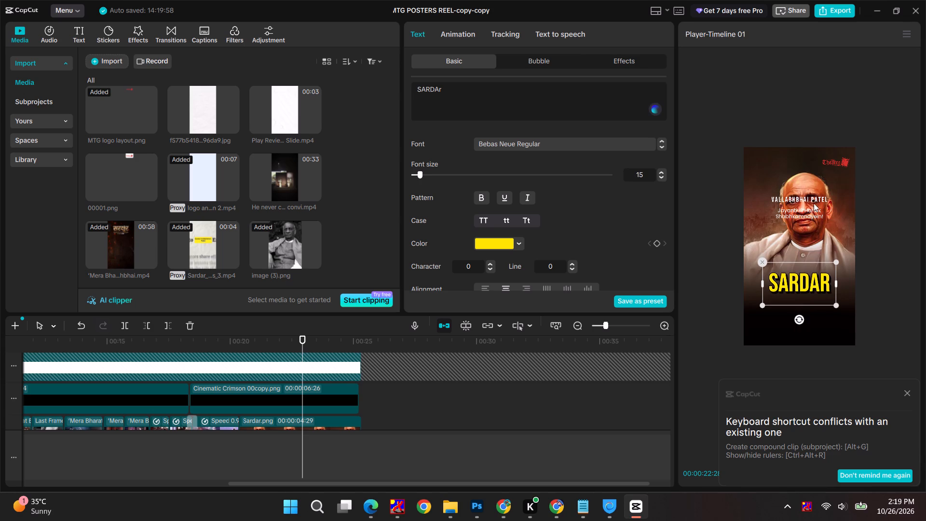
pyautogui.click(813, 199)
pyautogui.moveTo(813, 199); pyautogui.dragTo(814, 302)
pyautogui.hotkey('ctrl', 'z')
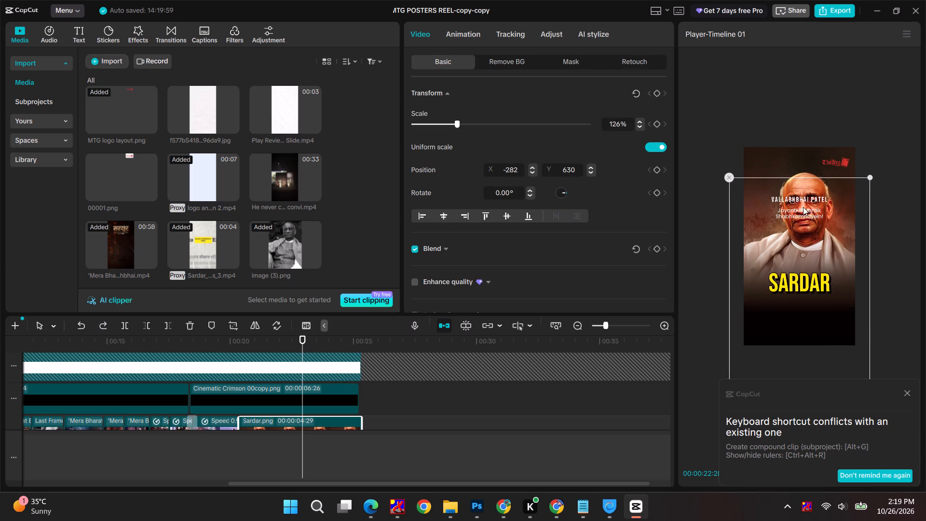
# Move the "Vallabhbhai Patel" name text directly beneath the SARDAR title, centred in the frame.
pyautogui.click(803, 199)
pyautogui.click(791, 199)
pyautogui.moveTo(797, 199); pyautogui.dragTo(800, 231)
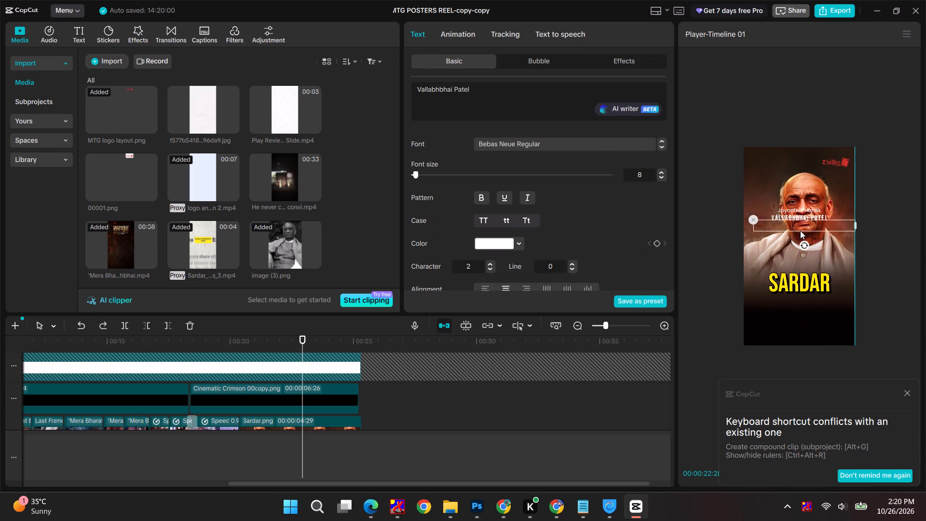
pyautogui.moveTo(800, 231); pyautogui.dragTo(798, 299)
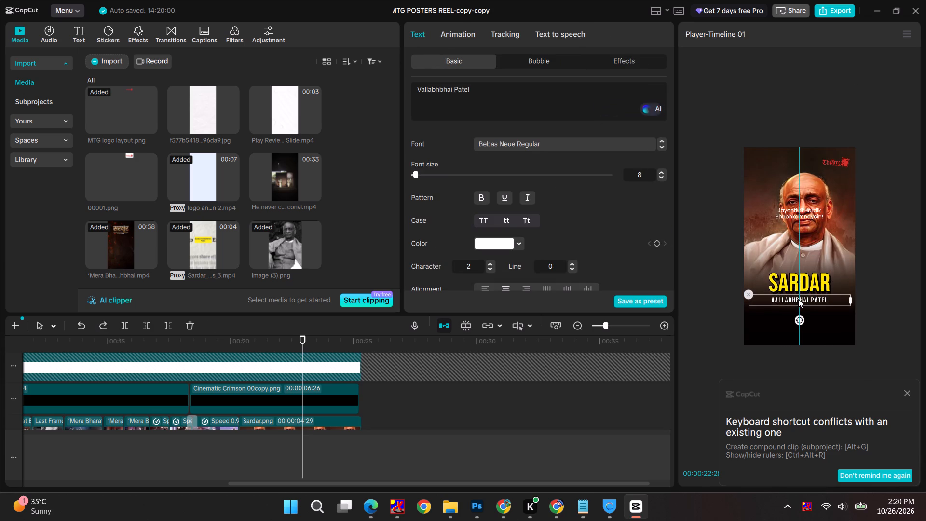
pyautogui.moveTo(798, 299); pyautogui.dragTo(797, 297)
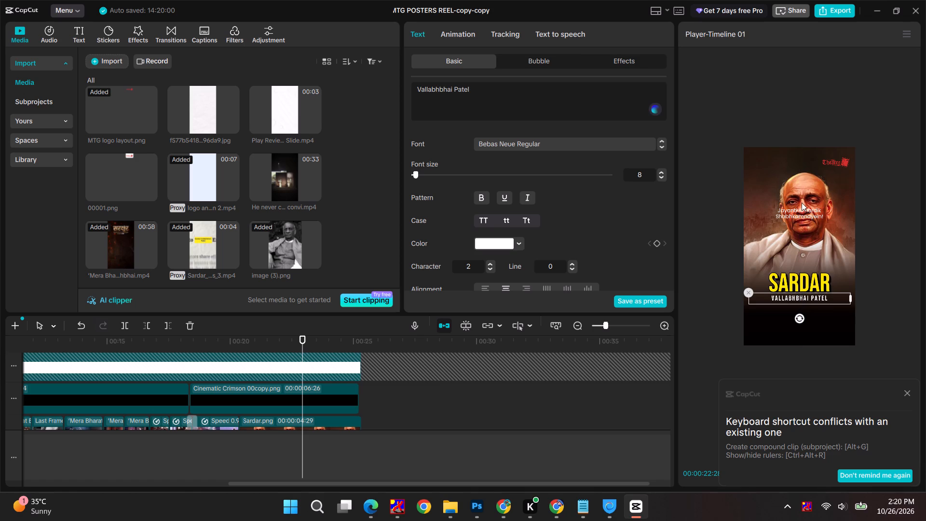
# Move the "Jayanti Ki Hardik Shubhkamnayein!" greeting text directly beneath the name text.
pyautogui.click(799, 213)
pyautogui.moveTo(803, 211); pyautogui.dragTo(802, 308)
# Play back the reel's ending from about 18 seconds to review the closing frame's new layout and the logo animation.
pyautogui.moveTo(302, 337); pyautogui.dragTo(194, 340)
pyautogui.press('space')
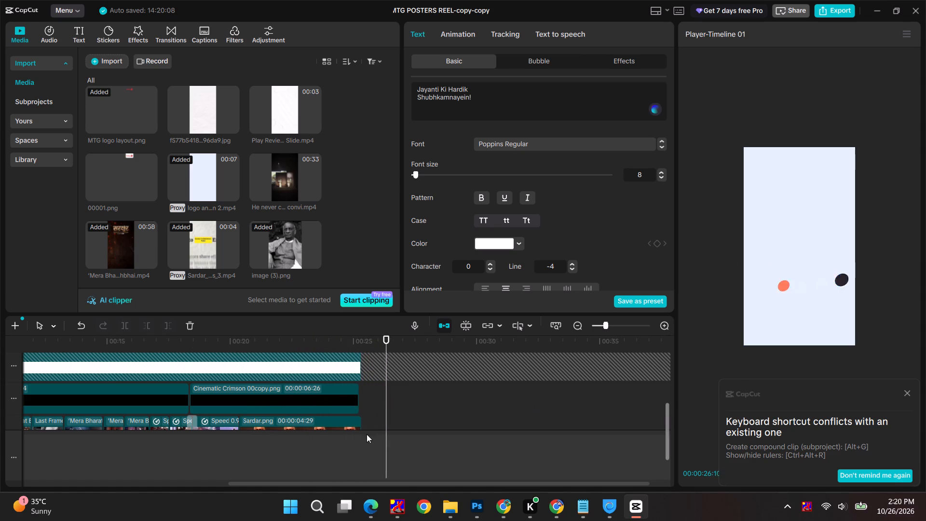
# Trim the end of the Sardar.png clip to about 00:00:04:25, near the end of the Cinematic Crimson clip above.
pyautogui.scroll(-4, 371, 367)
pyautogui.keyDown('ctrl'); pyautogui.scroll(4, 368, 404); pyautogui.keyUp('ctrl')
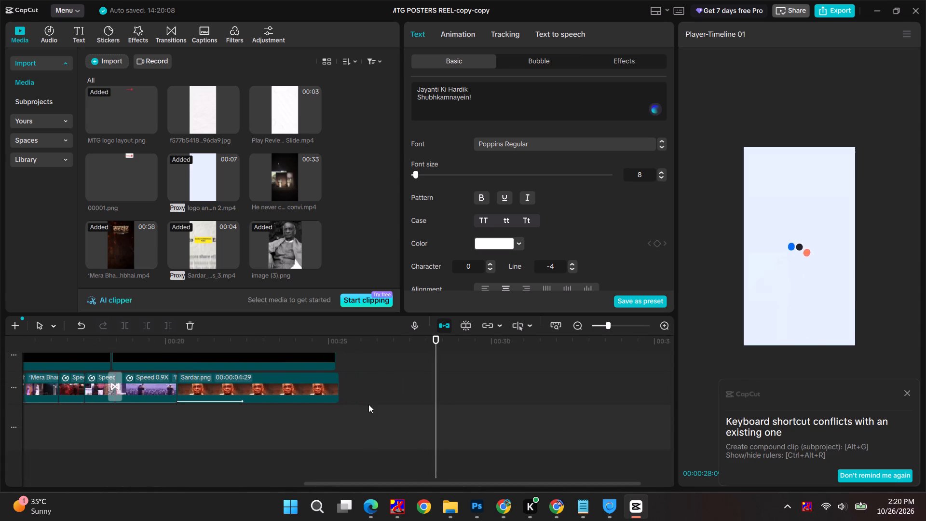
pyautogui.click(330, 390)
pyautogui.moveTo(338, 388); pyautogui.dragTo(333, 388)
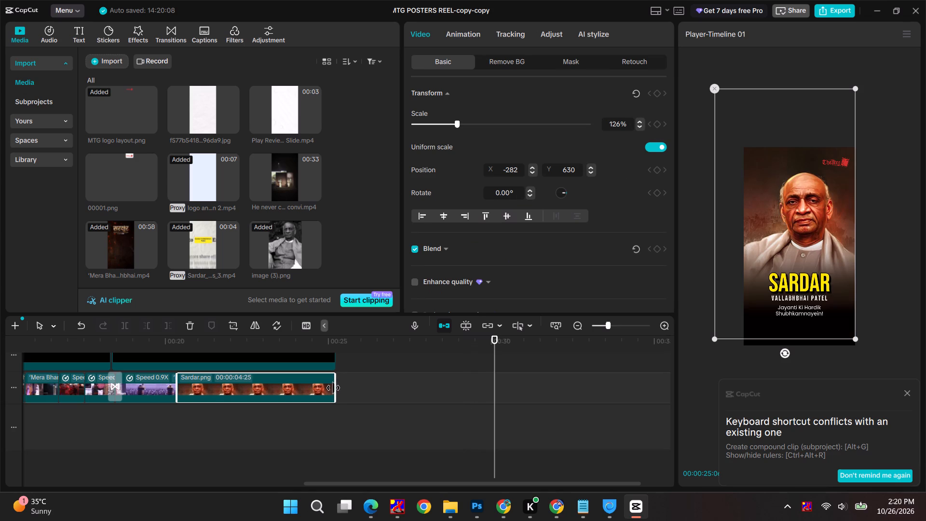
pyautogui.moveTo(333, 388); pyautogui.dragTo(332, 388)
# Compare the clip endings across the timeline tracks and play back the closing section from about 19 seconds.
pyautogui.scroll(6, 333, 384)
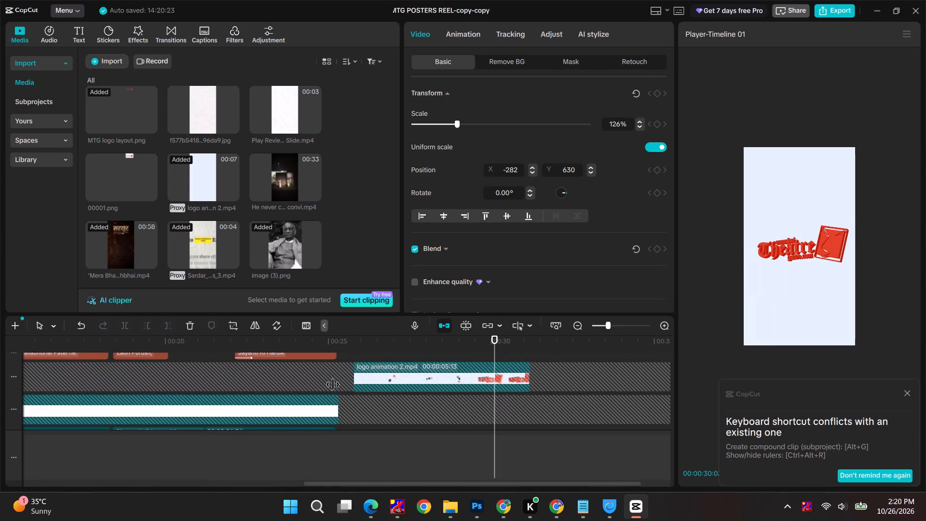
pyautogui.scroll(3, 333, 390)
pyautogui.scroll(-4, 333, 390)
pyautogui.click(331, 397)
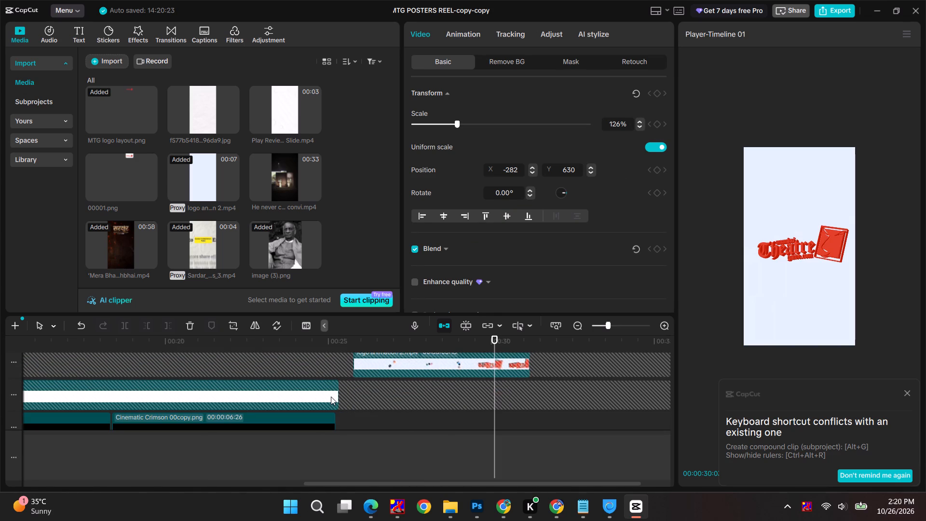
pyautogui.scroll(-5, 339, 393)
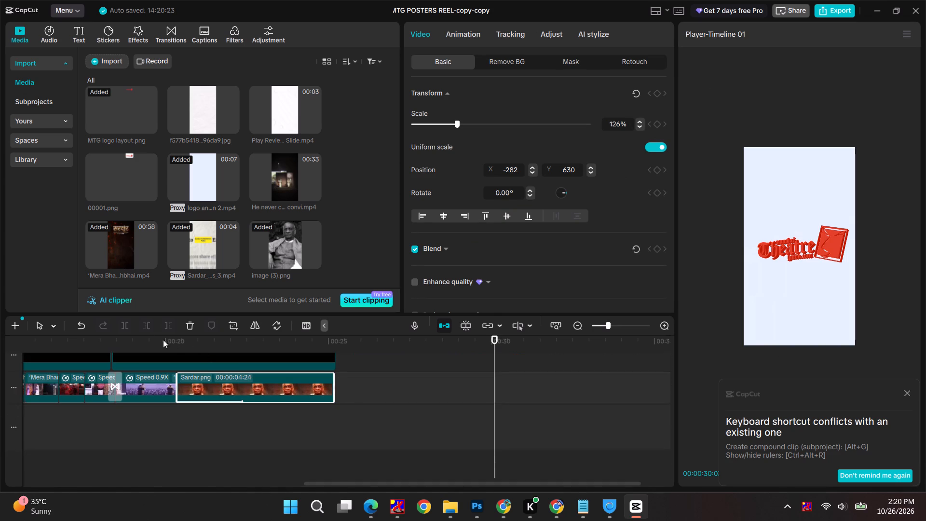
pyautogui.click(127, 324)
pyautogui.click(131, 342)
pyautogui.press('space')
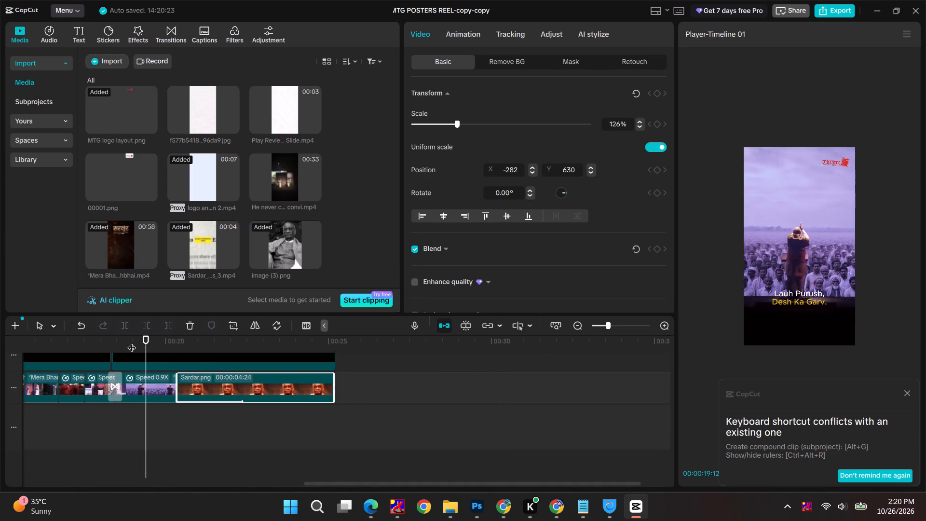
# Raise the Cinematic Crimson black fade on the SARDAR closing frame to a Y position of about -1467.
pyautogui.click(158, 356)
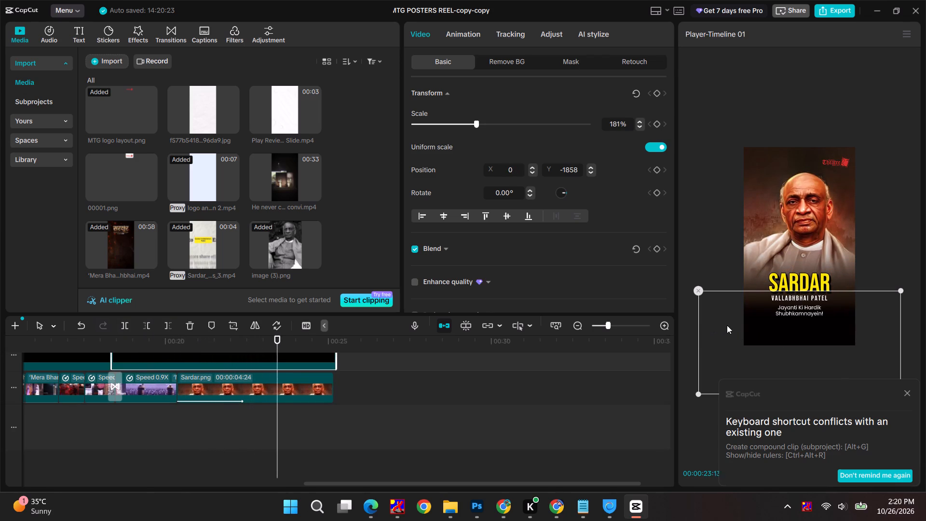
pyautogui.moveTo(753, 323); pyautogui.dragTo(753, 308)
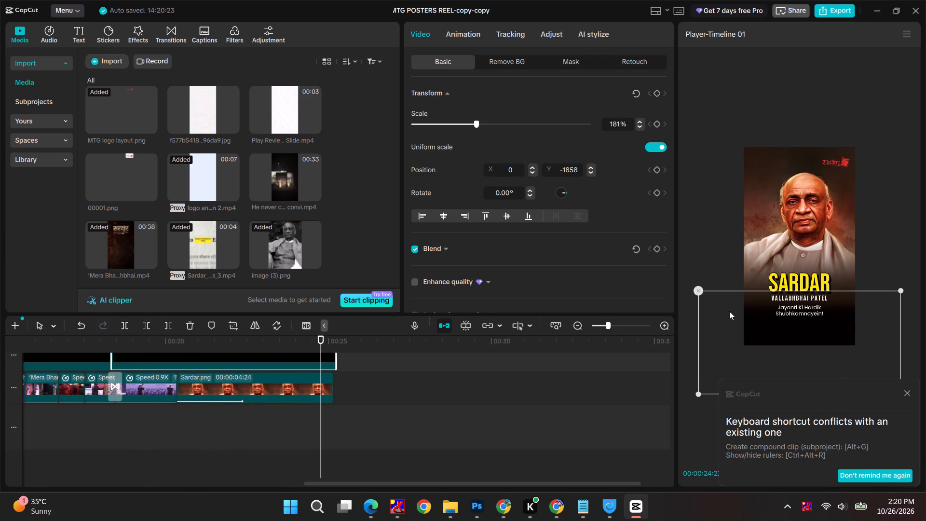
pyautogui.moveTo(733, 312); pyautogui.dragTo(732, 292)
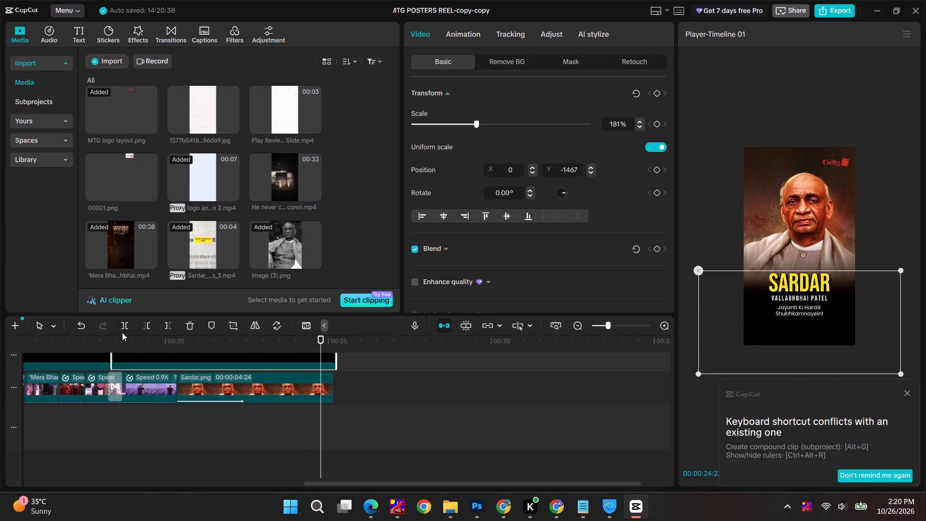
# Play back the closing section from about 18 seconds to check the raised fade and the clip endings.
pyautogui.click(108, 338)
pyautogui.press('space')
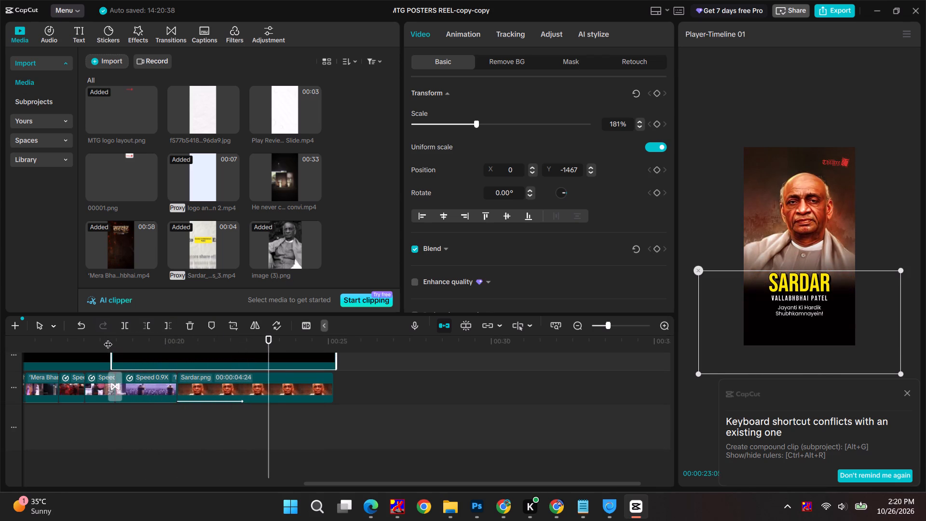
pyautogui.scroll(7, 198, 432)
pyautogui.scroll(-3, 198, 382)
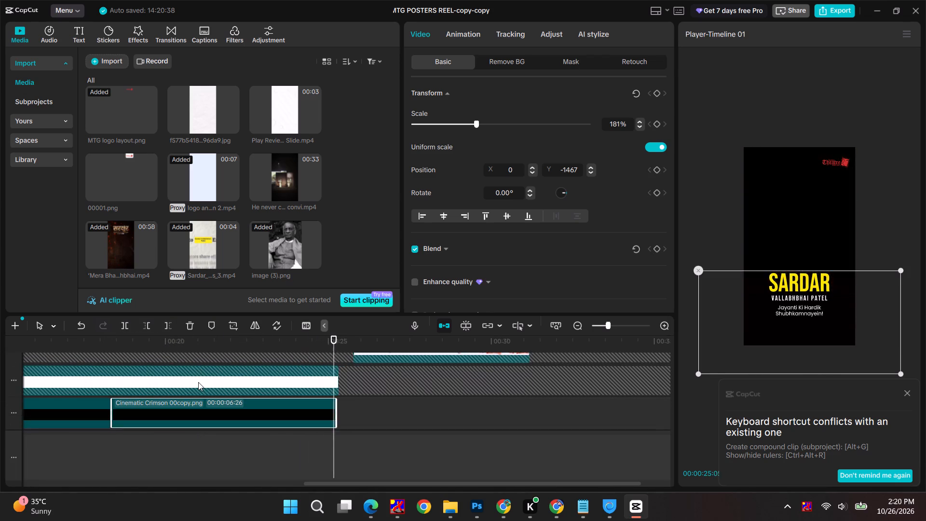
pyautogui.scroll(-2, 198, 382)
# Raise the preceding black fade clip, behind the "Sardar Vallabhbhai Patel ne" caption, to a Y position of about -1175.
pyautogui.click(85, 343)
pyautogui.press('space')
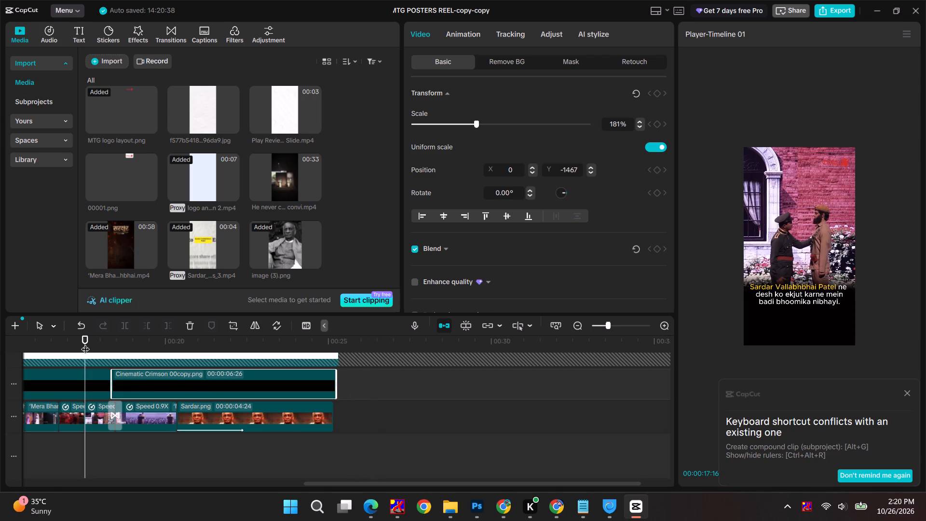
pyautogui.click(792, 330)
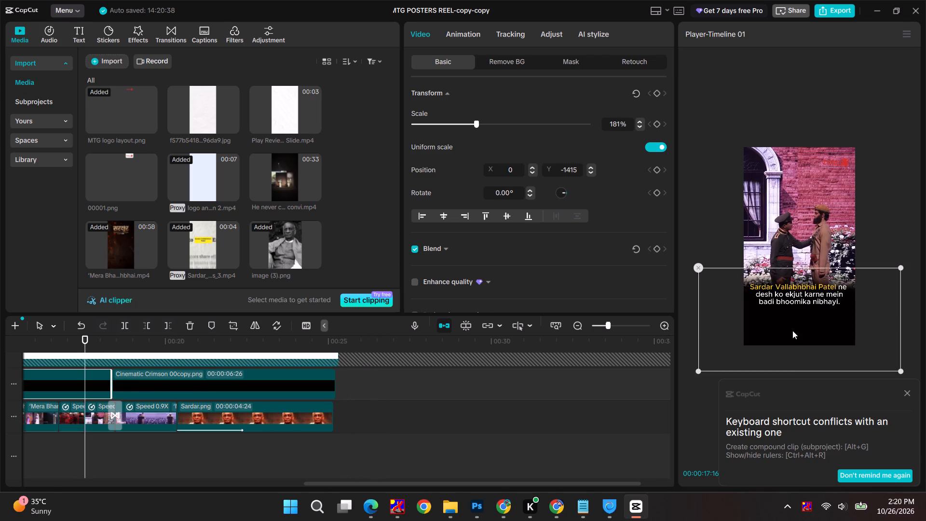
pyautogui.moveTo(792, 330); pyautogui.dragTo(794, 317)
# Scrub back and forth between about 15 and 28 seconds to check the fades against the captions, closing portrait and logo animation.
pyautogui.press('space')
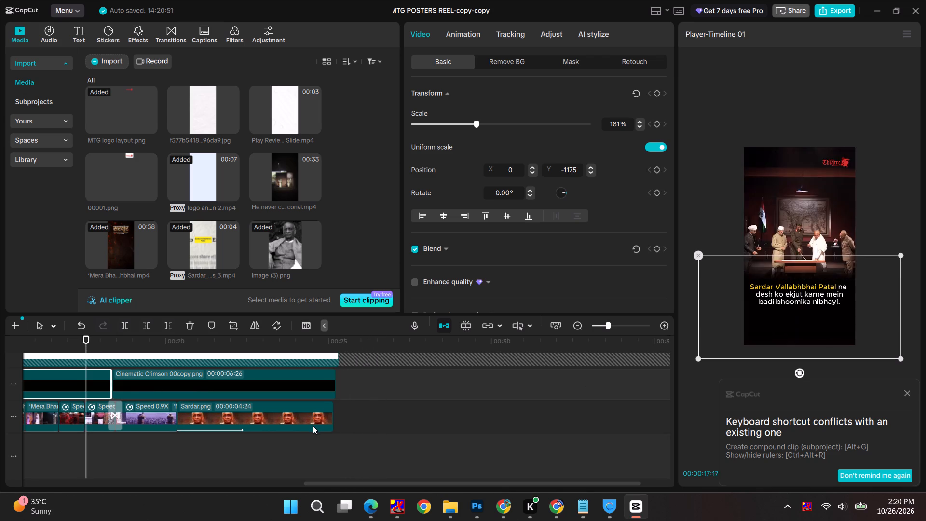
pyautogui.moveTo(71, 346); pyautogui.dragTo(66, 346)
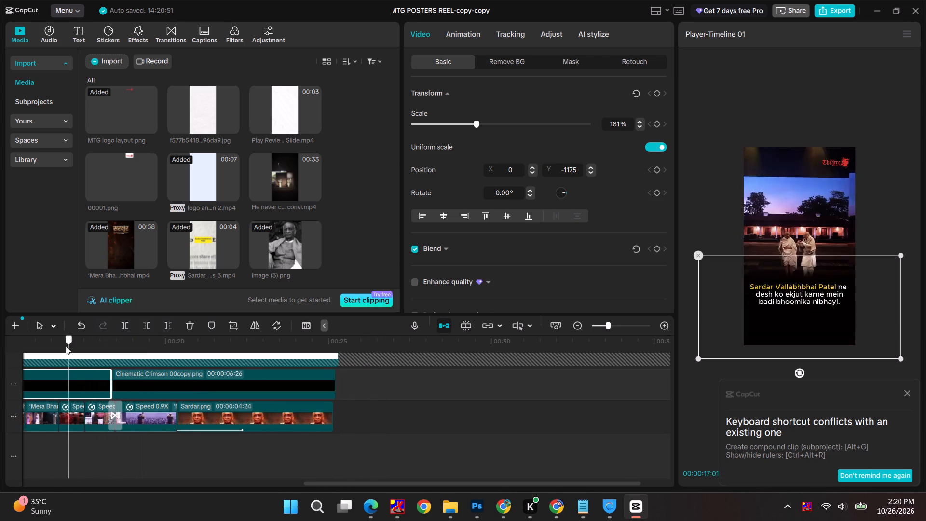
pyautogui.moveTo(66, 346); pyautogui.dragTo(172, 343)
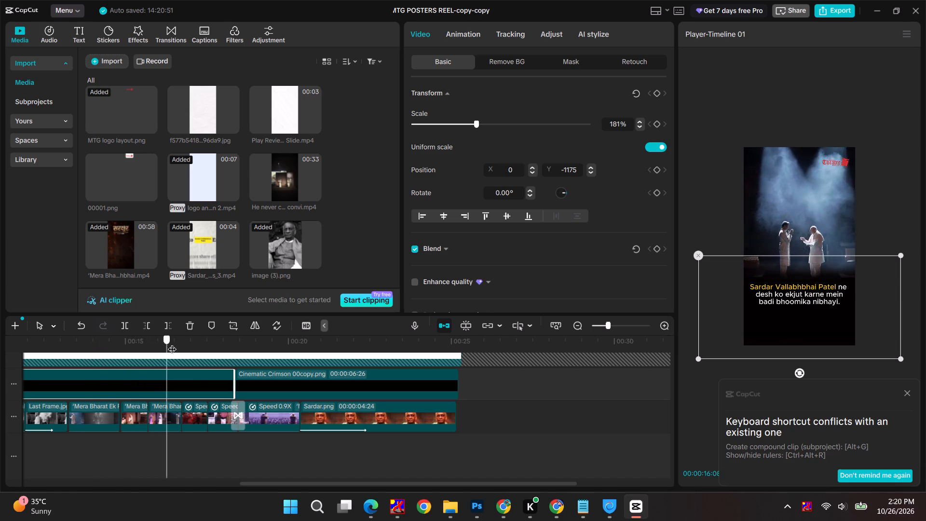
pyautogui.moveTo(172, 343); pyautogui.dragTo(276, 342)
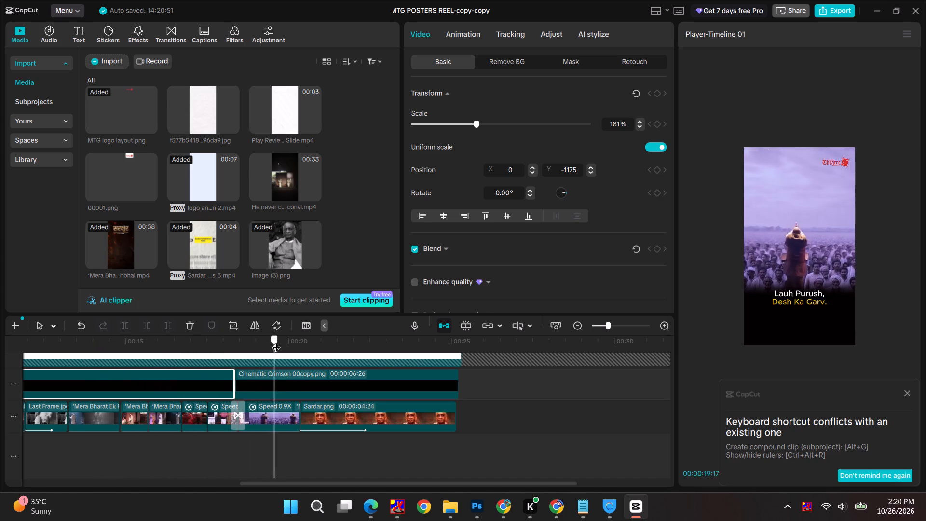
pyautogui.moveTo(276, 342); pyautogui.dragTo(222, 343)
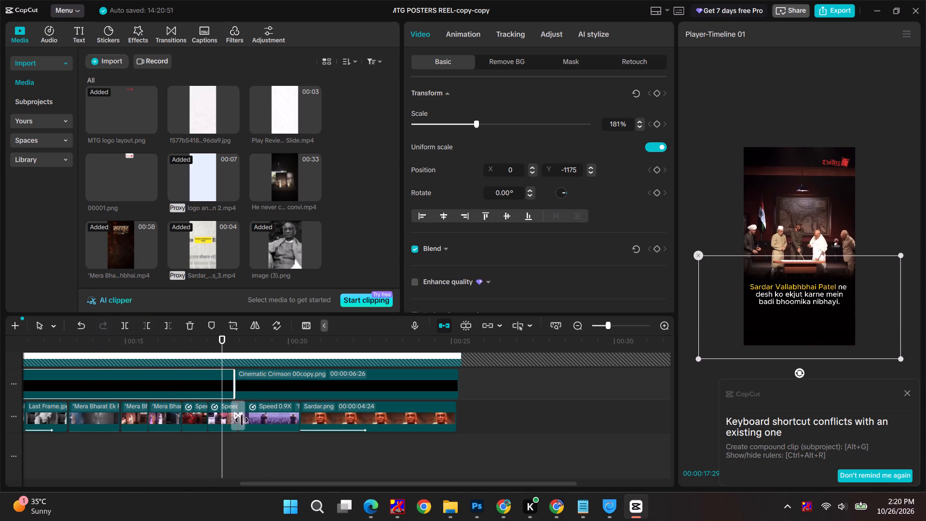
pyautogui.keyDown('ctrl'); pyautogui.scroll(16, 241, 421); pyautogui.keyUp('ctrl')
pyautogui.keyDown('ctrl'); pyautogui.scroll(7, 239, 432); pyautogui.keyUp('ctrl')
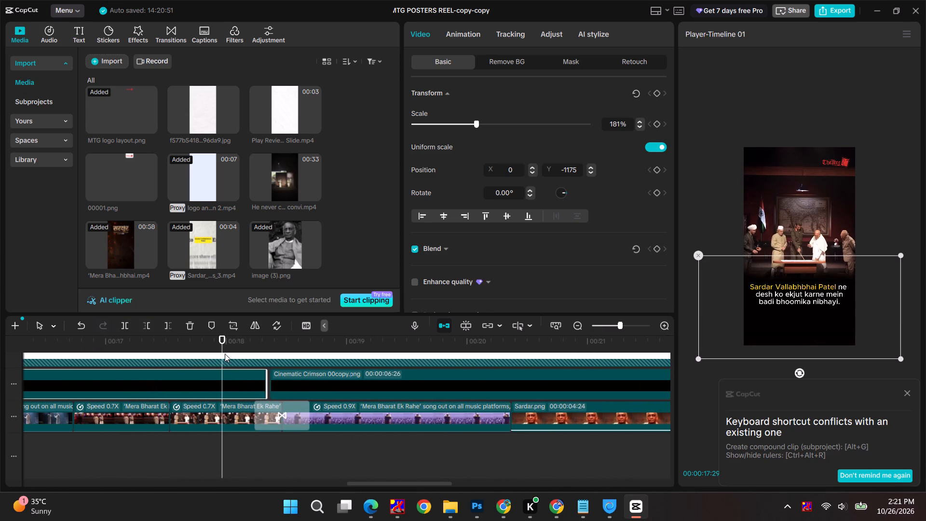
pyautogui.scroll(7, 220, 364)
pyautogui.keyDown('ctrl'); pyautogui.scroll(-20, 220, 402); pyautogui.keyUp('ctrl')
pyautogui.keyDown('ctrl'); pyautogui.scroll(-4, 220, 402); pyautogui.keyUp('ctrl')
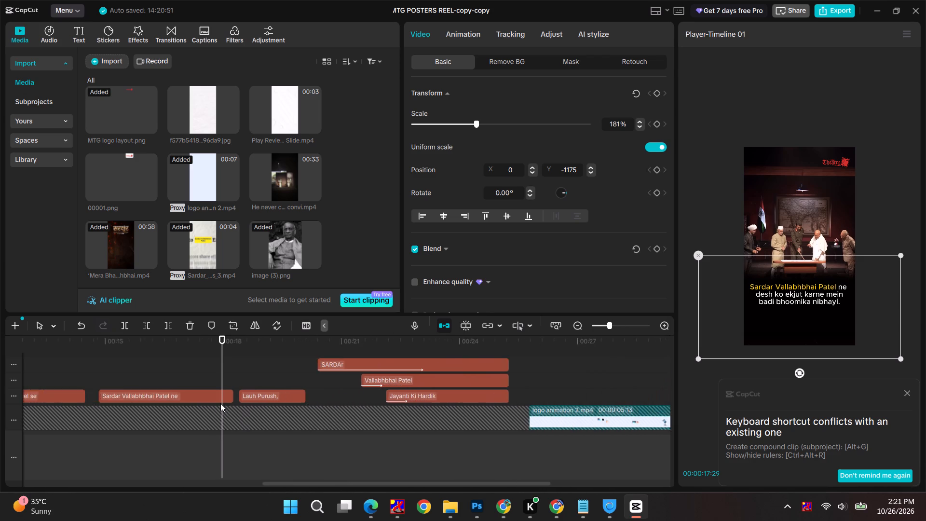
pyautogui.keyDown('ctrl'); pyautogui.scroll(-20, 220, 403); pyautogui.keyUp('ctrl')
pyautogui.keyDown('ctrl'); pyautogui.scroll(-1, 220, 403); pyautogui.keyUp('ctrl')
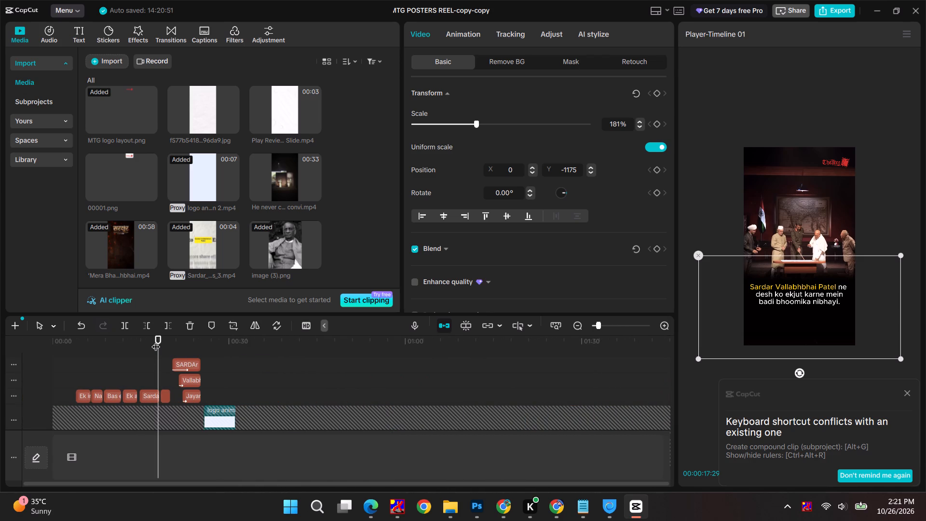
pyautogui.moveTo(156, 341); pyautogui.dragTo(141, 345)
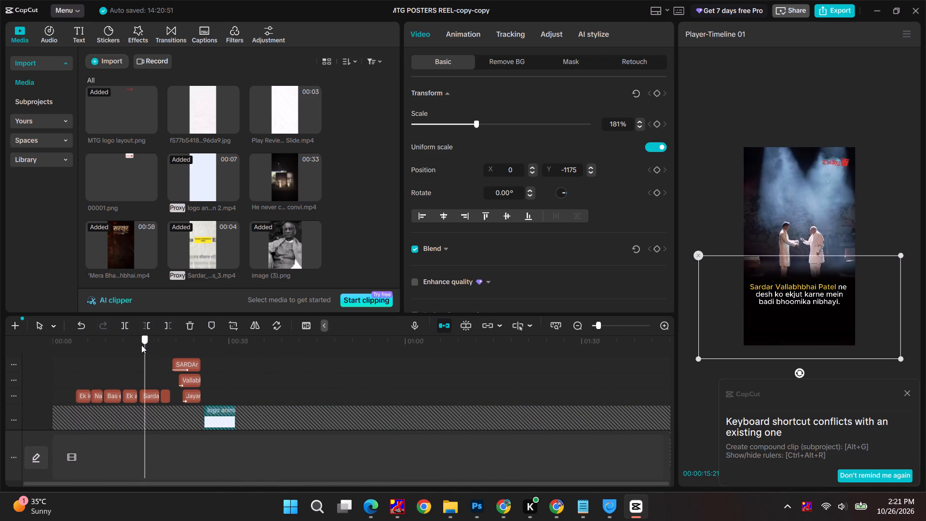
pyautogui.moveTo(141, 345); pyautogui.dragTo(208, 344)
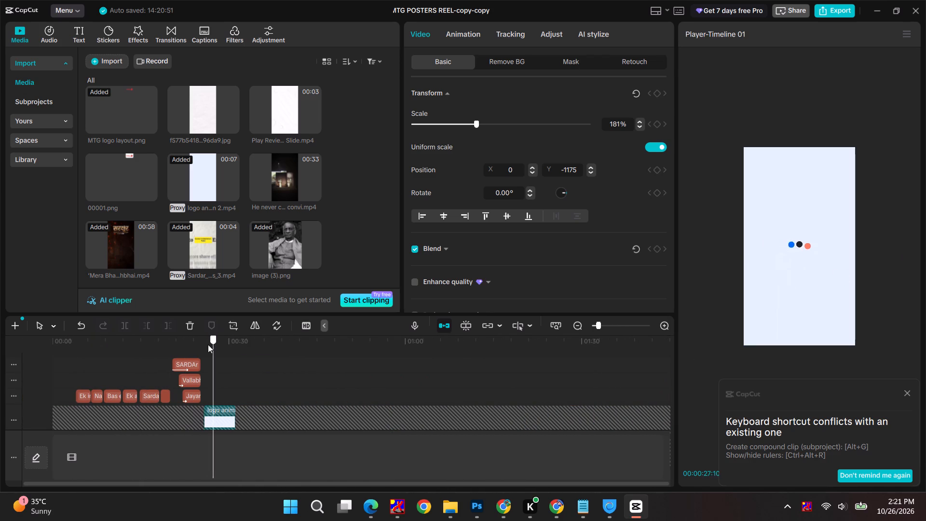
pyautogui.moveTo(208, 344); pyautogui.dragTo(168, 355)
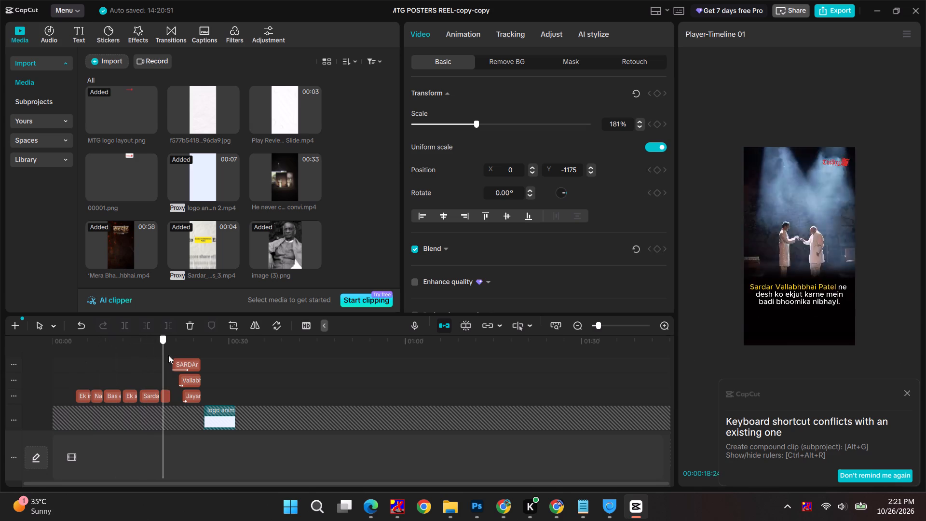
pyautogui.moveTo(168, 355); pyautogui.dragTo(198, 353)
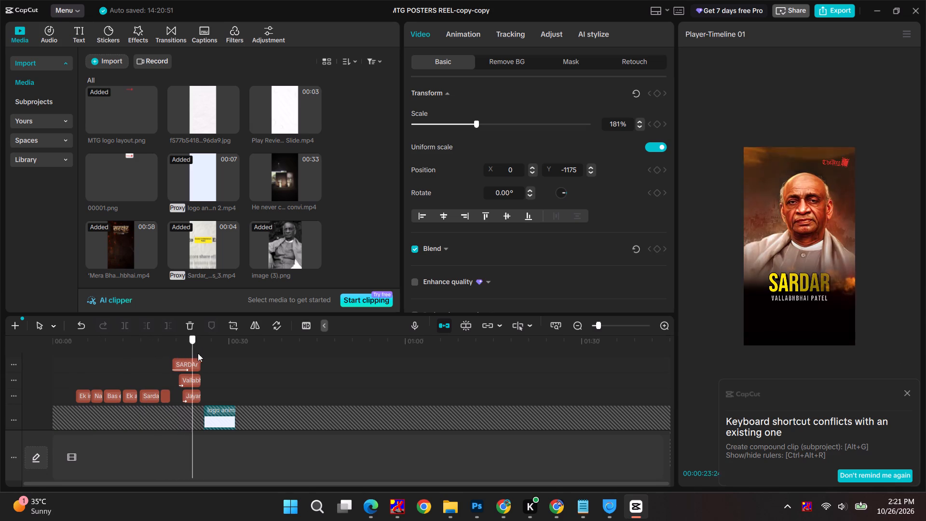
pyautogui.moveTo(198, 353); pyautogui.dragTo(150, 356)
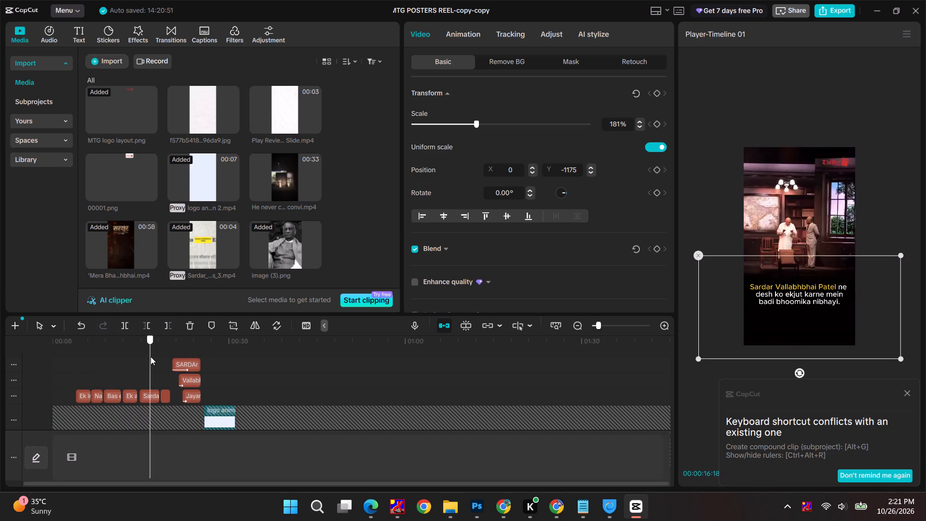
pyautogui.moveTo(150, 356); pyautogui.dragTo(197, 349)
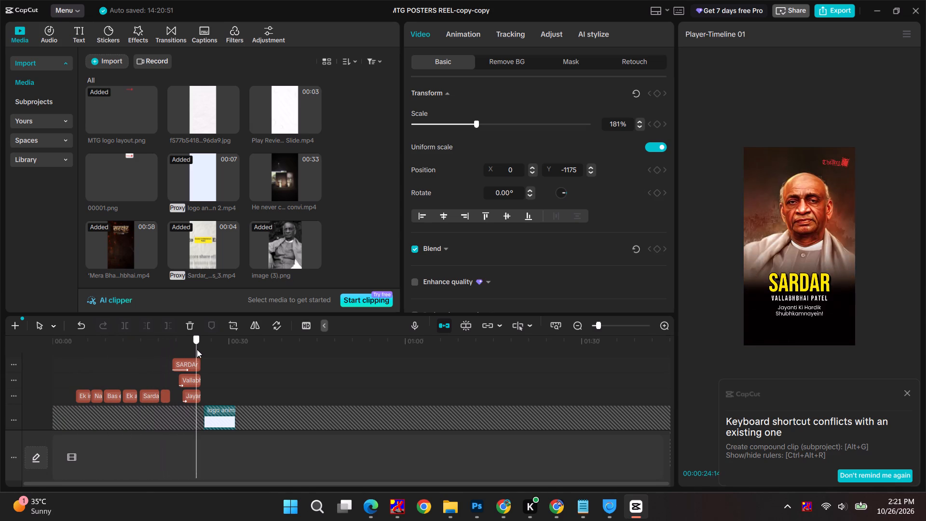
pyautogui.moveTo(197, 349); pyautogui.dragTo(218, 348)
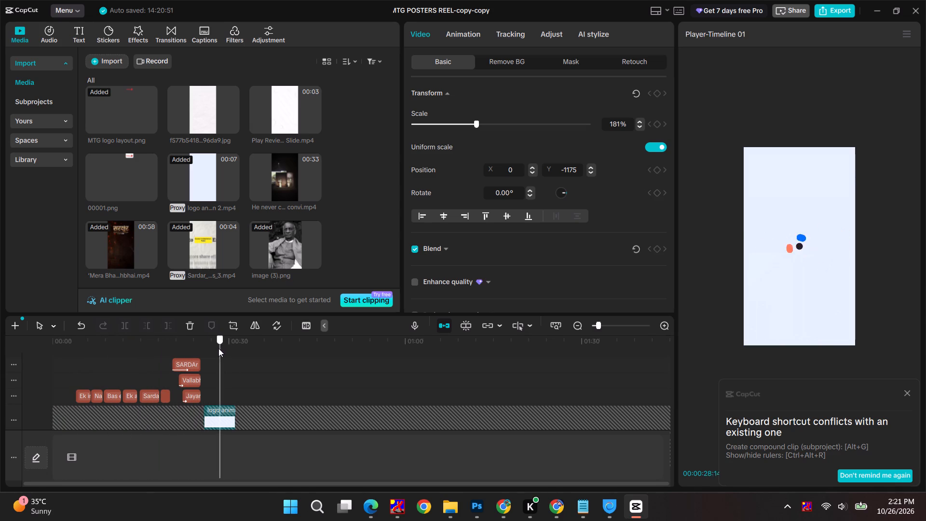
pyautogui.moveTo(218, 348); pyautogui.dragTo(141, 357)
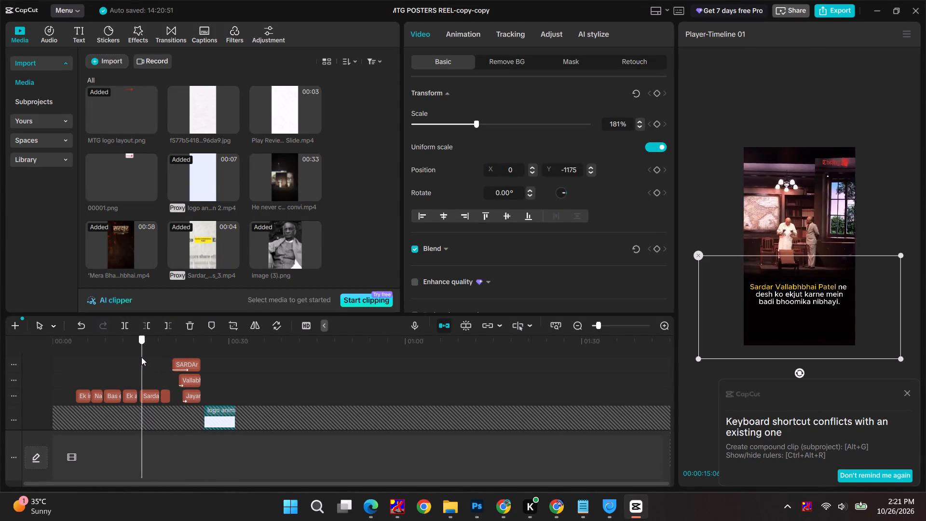
pyautogui.moveTo(141, 357); pyautogui.dragTo(178, 355)
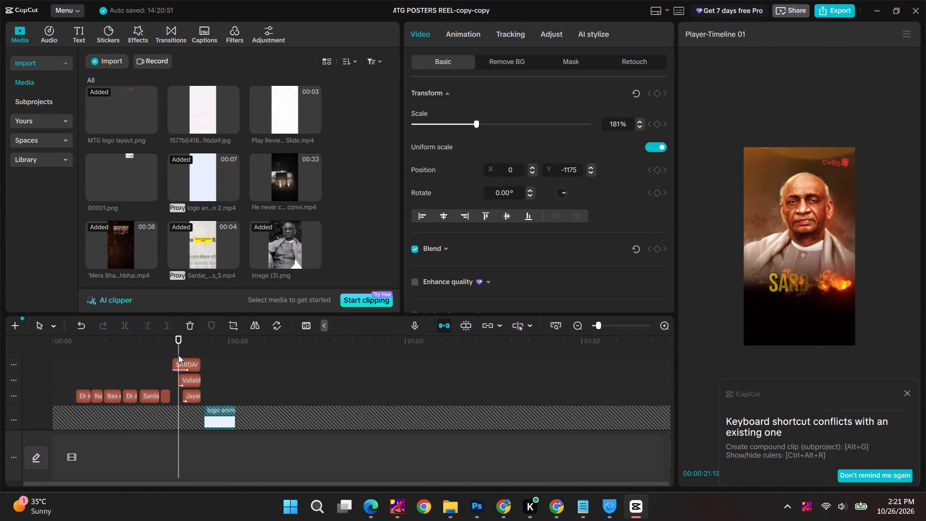
# Switch to Photoshop to look at the portrait artwork with its bottom fade, and return to CapCut.
pyautogui.click(480, 511)
pyautogui.click(536, 309)
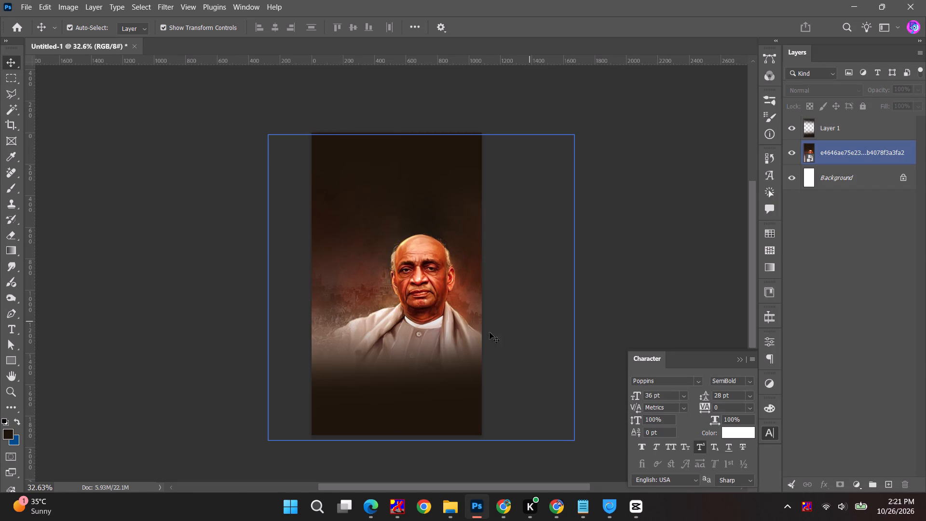
pyautogui.hotkey('alt', 'Tab')
pyautogui.hotkey('alt', 'Tab')
pyautogui.hotkey('alt', 'Tab')
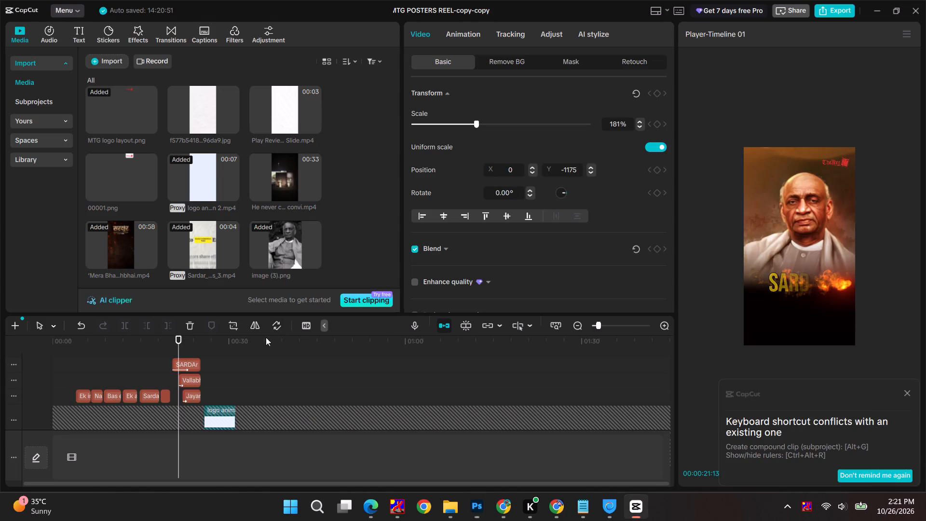
# Lower the black fade behind the "Na koi Taaj, Na koi Rajgaddi..." caption to a Y position of about -1310.
pyautogui.moveTo(177, 335); pyautogui.dragTo(0, 359)
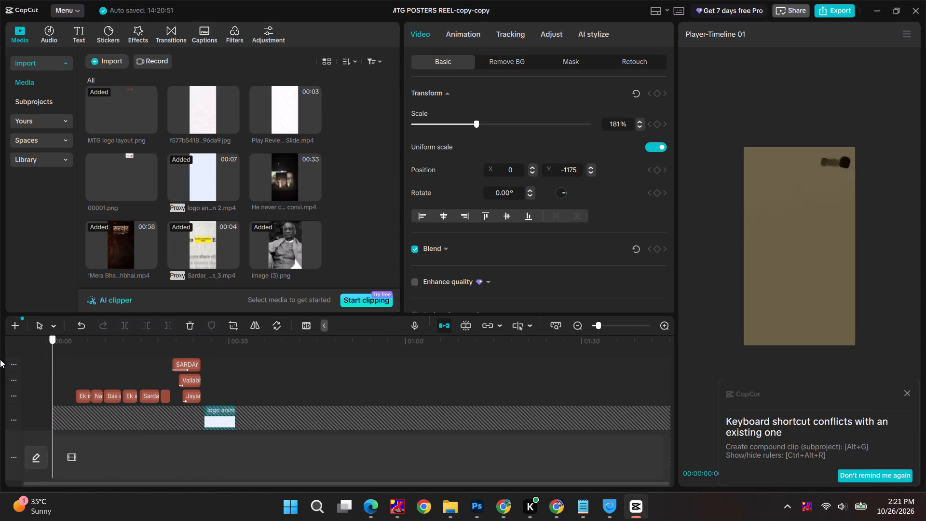
pyautogui.moveTo(0, 359); pyautogui.dragTo(127, 356)
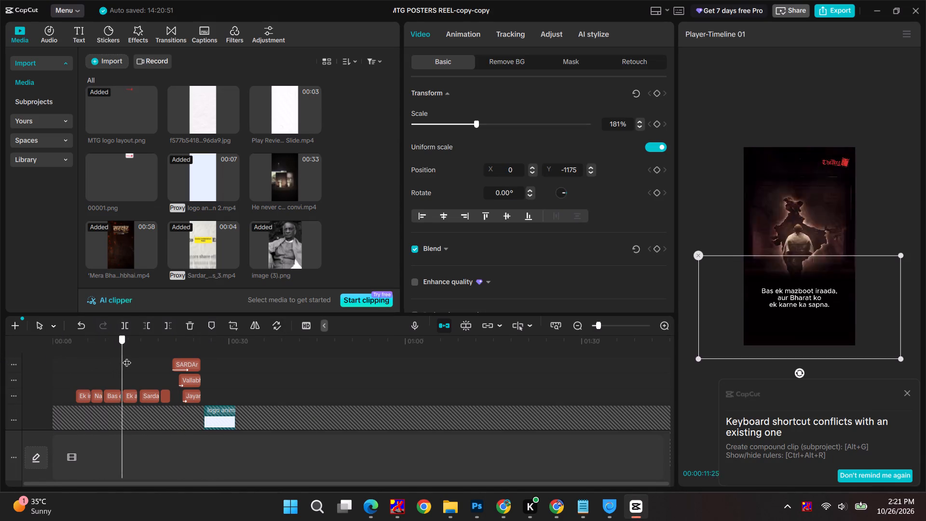
pyautogui.moveTo(127, 356); pyautogui.dragTo(74, 366)
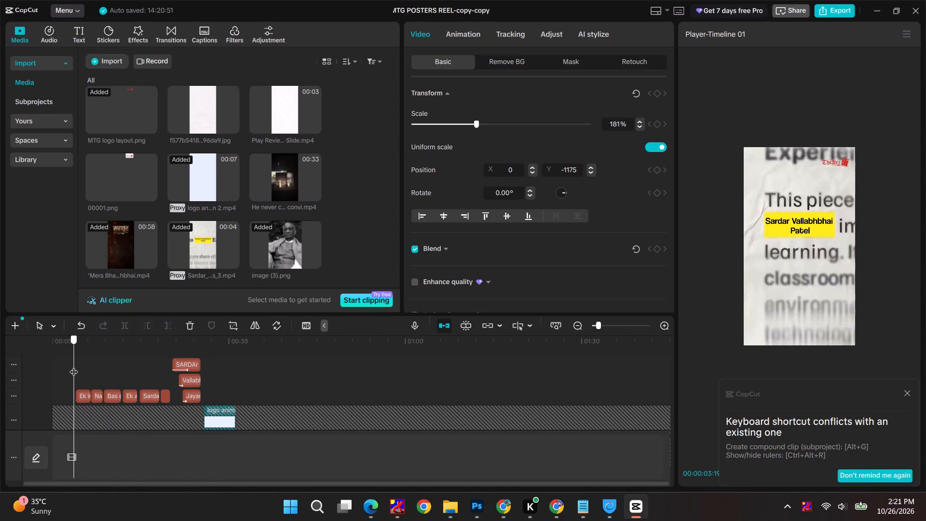
pyautogui.moveTo(74, 366); pyautogui.dragTo(98, 366)
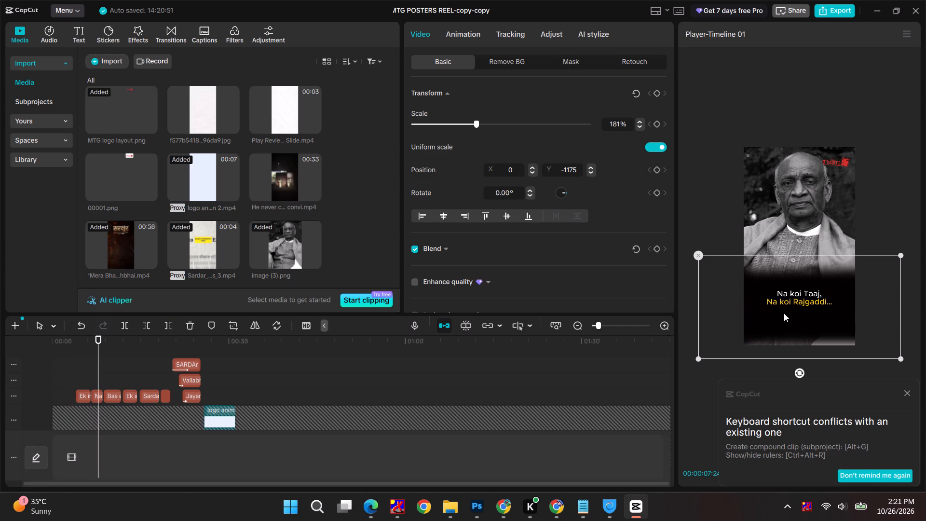
pyautogui.click(784, 313)
pyautogui.moveTo(782, 320); pyautogui.dragTo(783, 327)
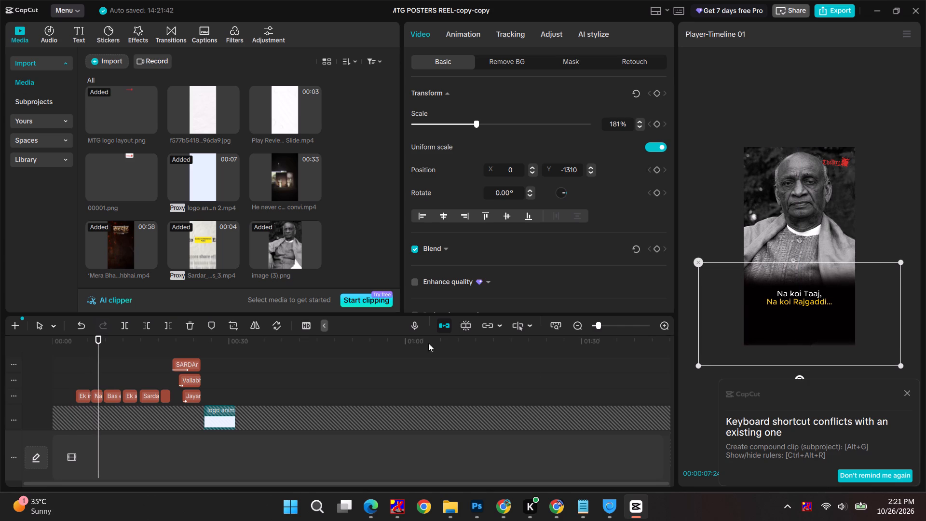
# Check the timeline from the start to about 30 seconds, and set the export name to "MTG Sardar vallabhbhai patel", copying the name.
pyautogui.moveTo(97, 339); pyautogui.dragTo(38, 344)
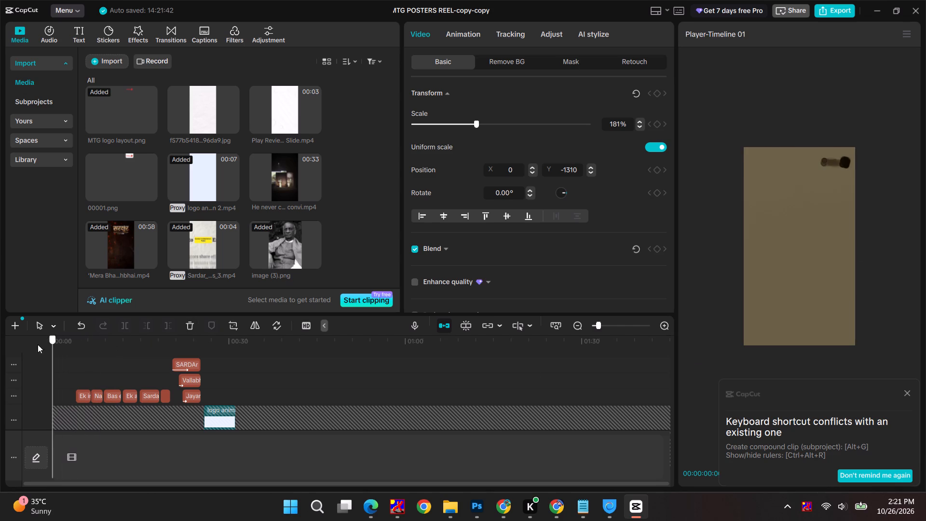
pyautogui.moveTo(38, 344); pyautogui.dragTo(232, 338)
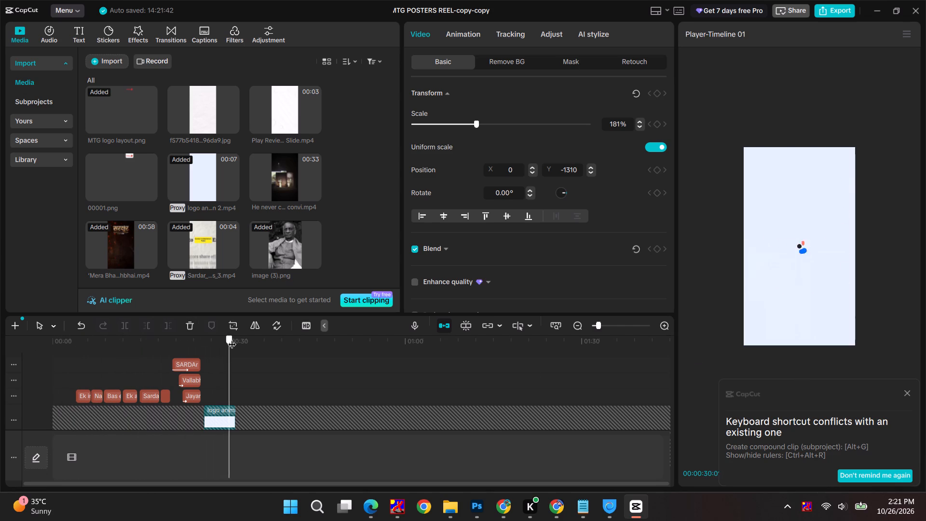
pyautogui.moveTo(232, 338); pyautogui.dragTo(0, 375)
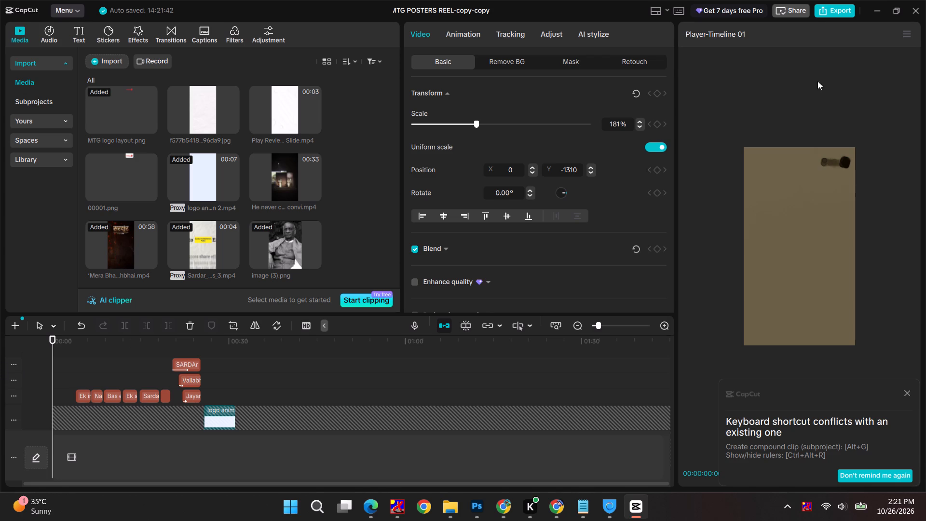
pyautogui.click(828, 11)
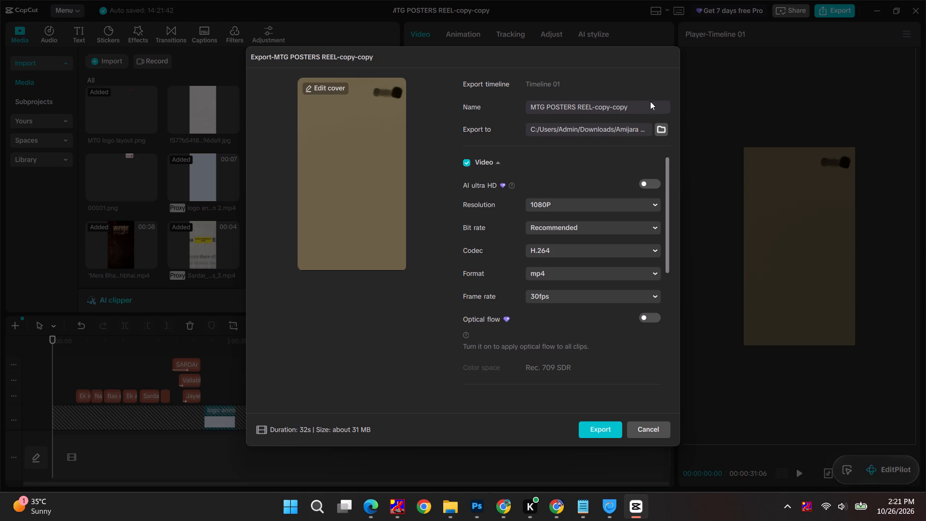
pyautogui.click(582, 105)
pyautogui.moveTo(575, 107); pyautogui.dragTo(707, 110)
pyautogui.press('space')
pyautogui.moveTo(547, 105); pyautogui.dragTo(668, 103)
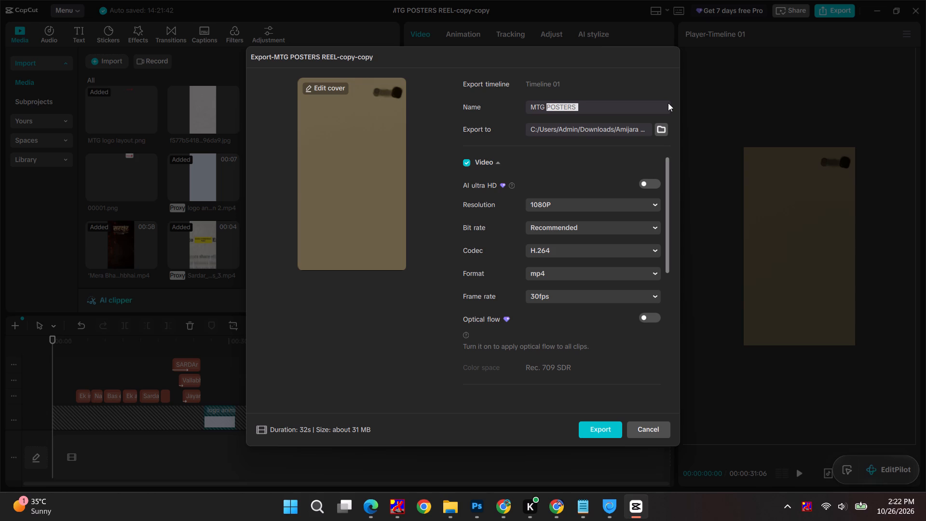
pyautogui.write('sar')
pyautogui.press('BackSpace')
pyautogui.press('BackSpace')
pyautogui.press('BackSpace')
pyautogui.press('BackSpace')
pyautogui.press('space')
pyautogui.write('Sardar')
pyautogui.press('space')
pyautogui.write('vallabh')
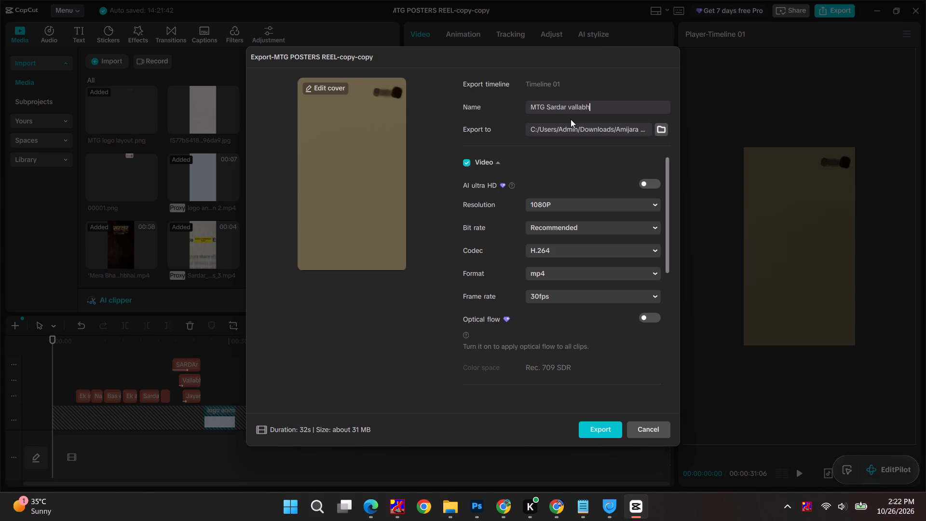
pyautogui.write('bha')
pyautogui.write('i patel')
pyautogui.press('space')
pyautogui.hotkey('ctrl', 'a')
pyautogui.hotkey('ctrl', 'c')
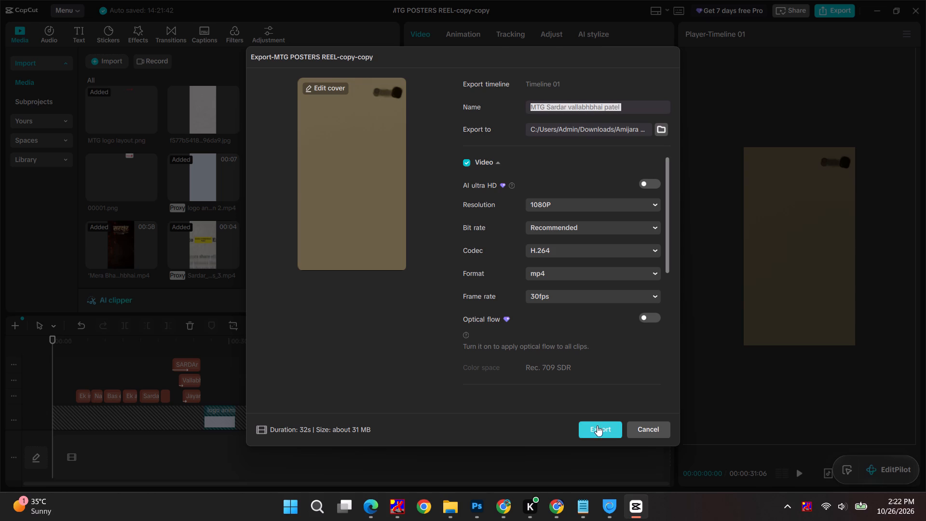
# Export the reel and close the sharing options without posting it.
pyautogui.click(597, 427)
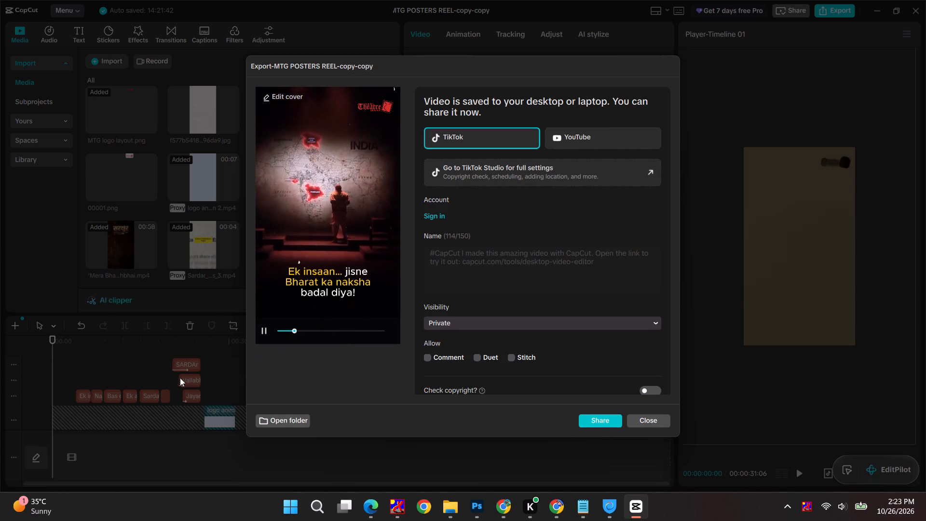
pyautogui.click(642, 414)
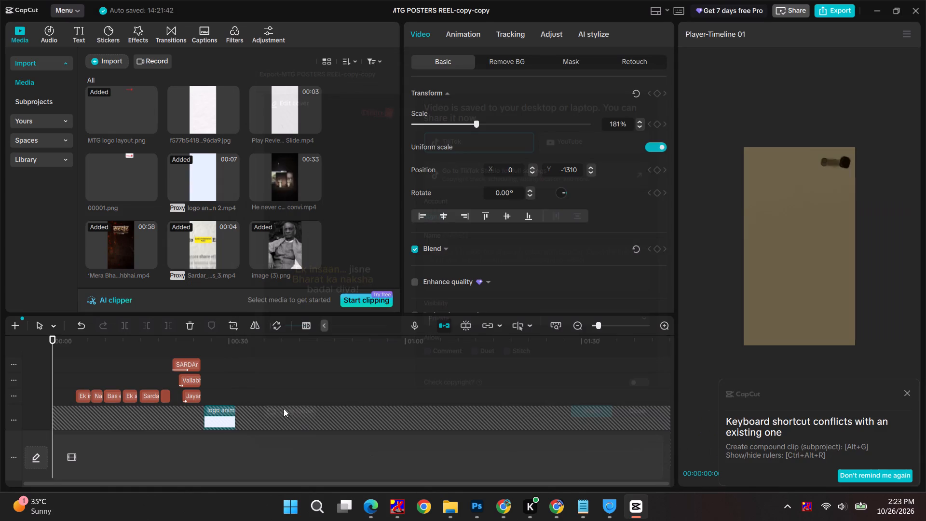
# Inspect the opening Sardar clip's animation and adjustment settings, and play the reel from the beginning.
pyautogui.scroll(-12, 112, 386)
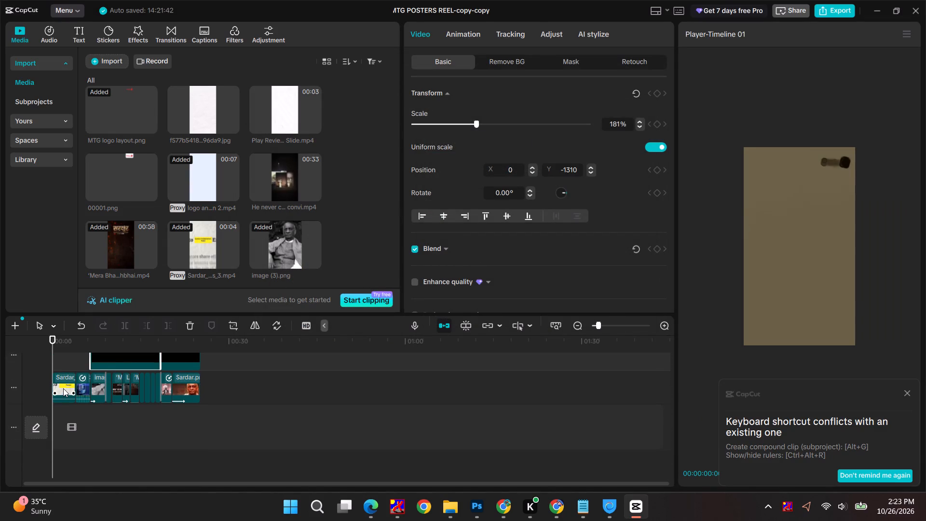
pyautogui.click(63, 388)
pyautogui.click(524, 36)
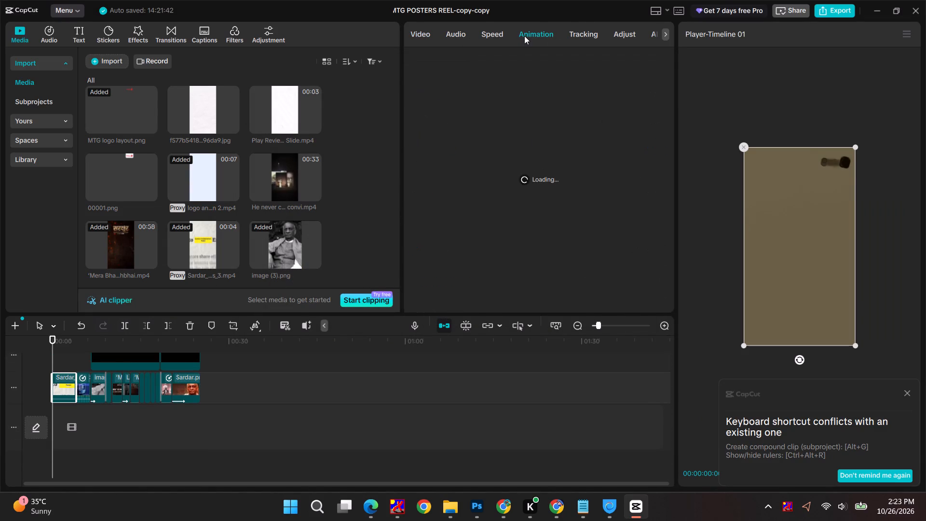
pyautogui.click(629, 37)
pyautogui.moveTo(55, 333); pyautogui.dragTo(0, 337)
pyautogui.press('space')
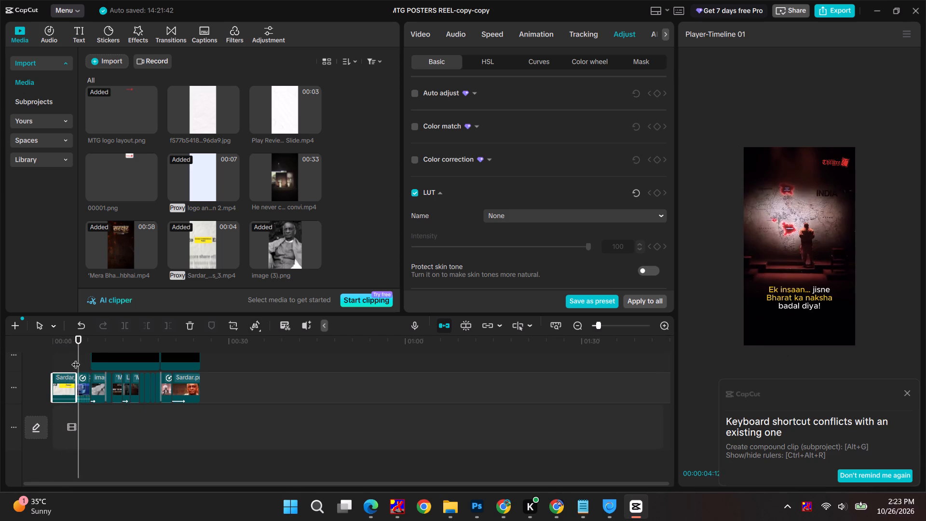
# Unlock the track that holds the MTG logo layout clip.
pyautogui.scroll(6, 76, 358)
pyautogui.click(74, 425)
pyautogui.click(75, 410)
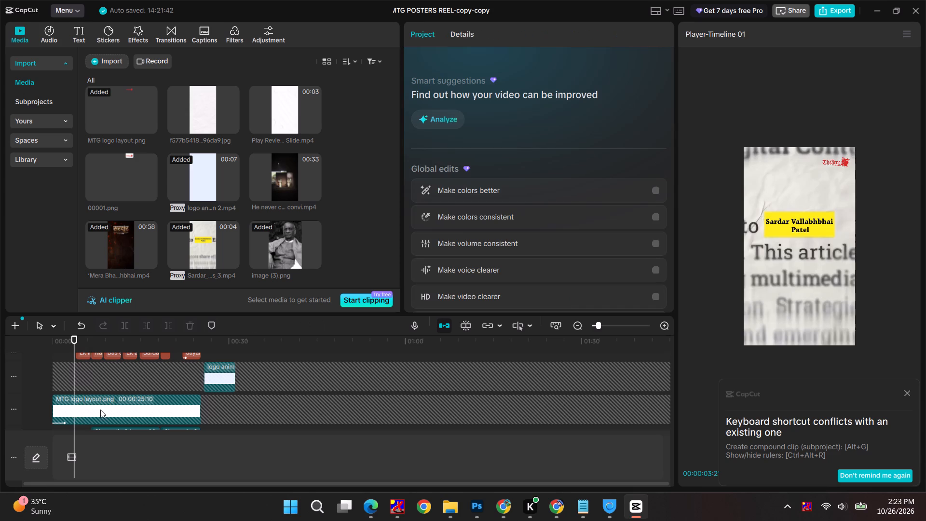
pyautogui.click(138, 411)
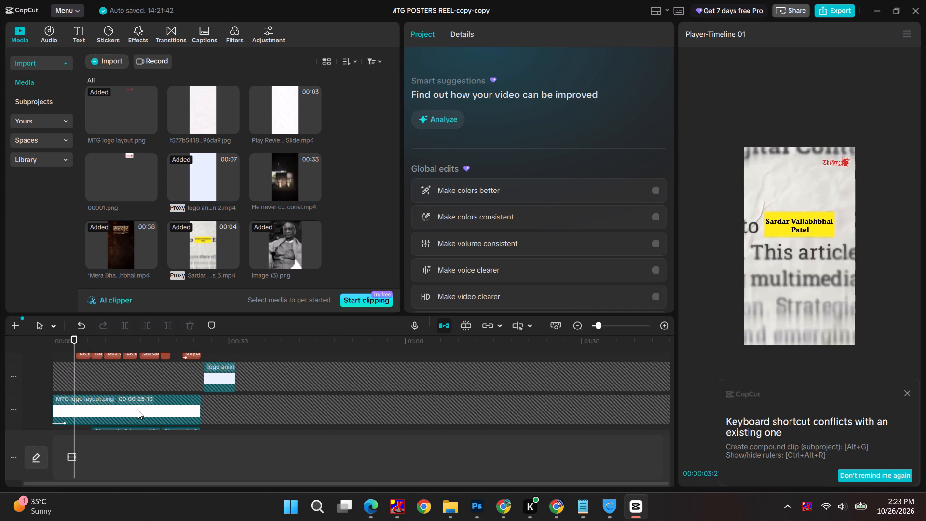
pyautogui.rightClick(138, 411)
pyautogui.click(15, 411)
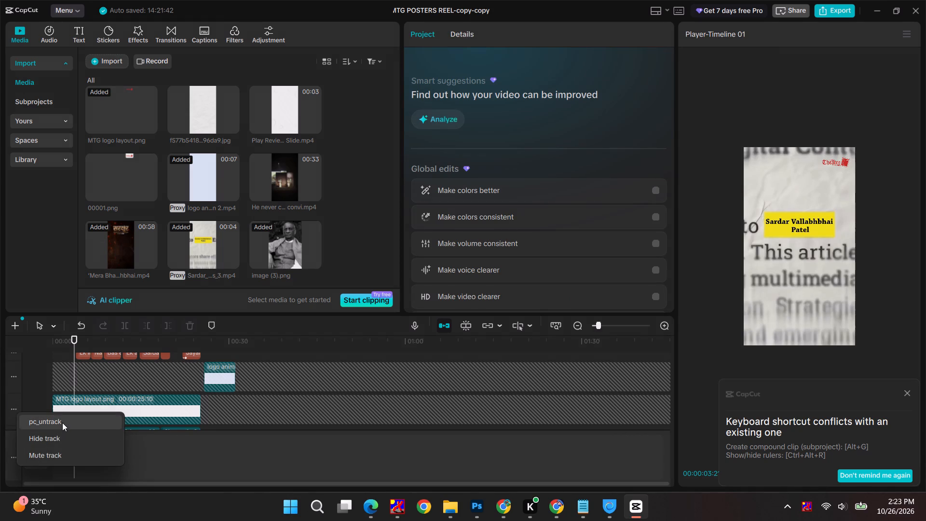
pyautogui.click(62, 423)
# Remove the entrance animation from the MTG logo layout clip by setting it to None.
pyautogui.click(82, 417)
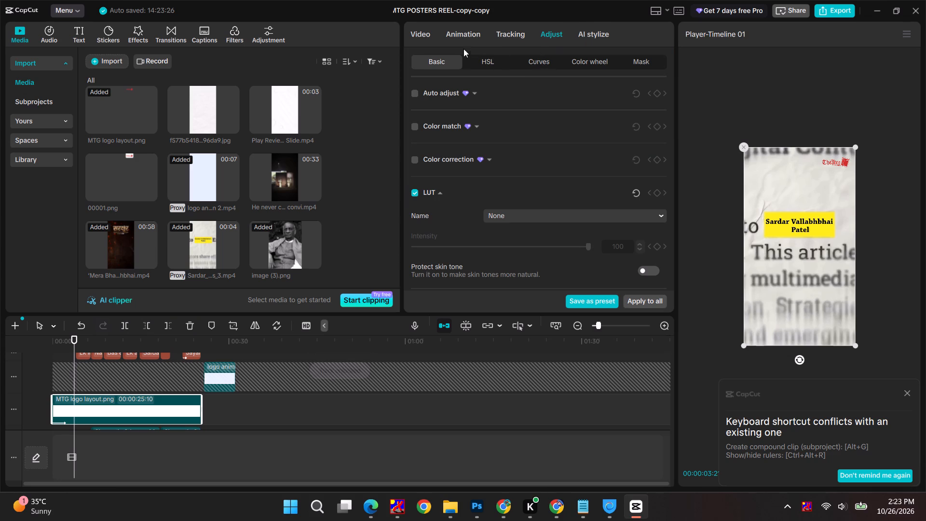
pyautogui.click(462, 34)
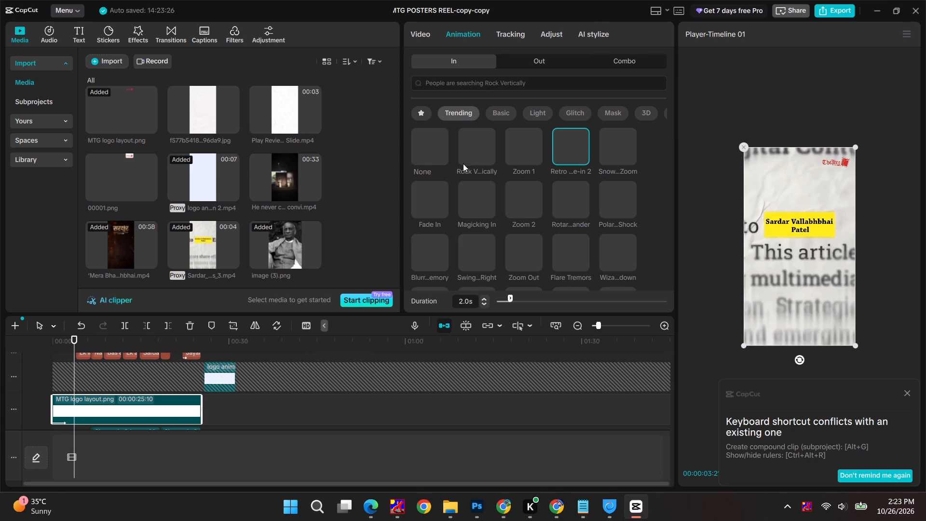
pyautogui.click(438, 158)
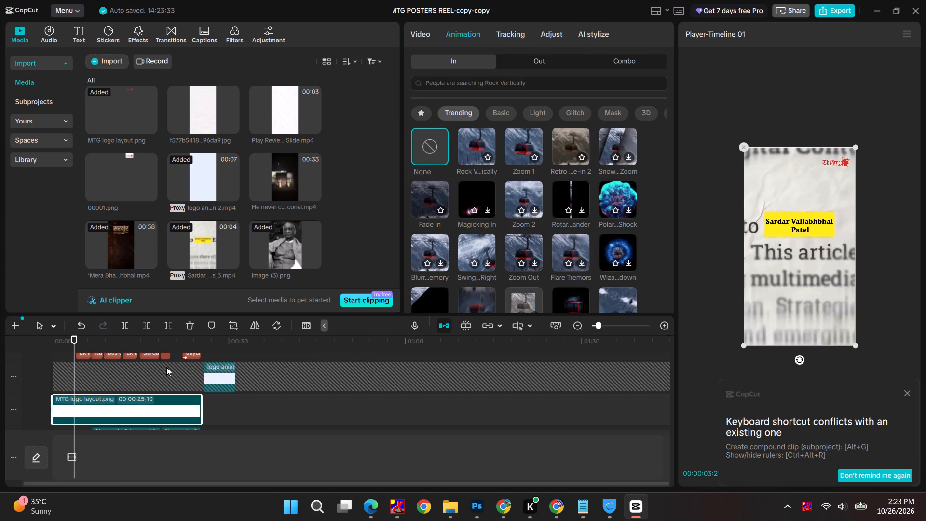
# Play the reel from the beginning to check how the logo appears over the opening clip.
pyautogui.moveTo(75, 339); pyautogui.dragTo(8, 343)
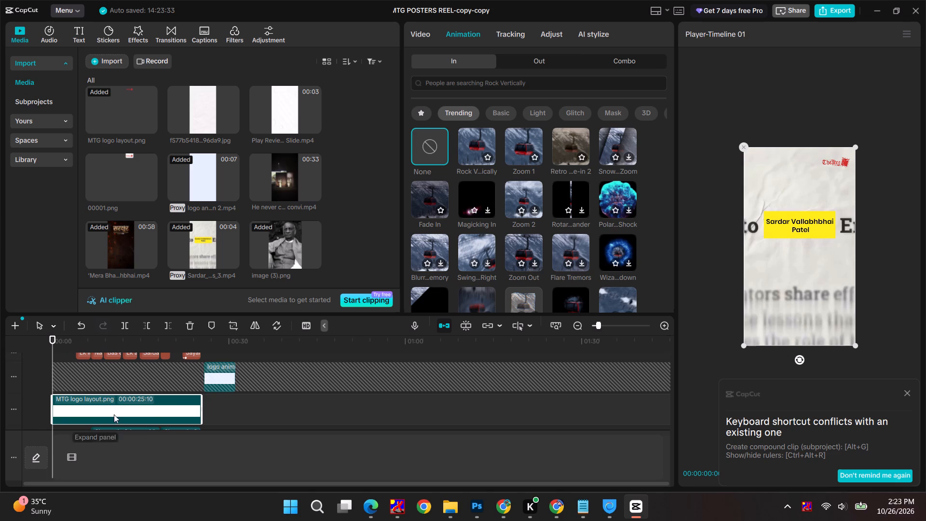
pyautogui.press('space')
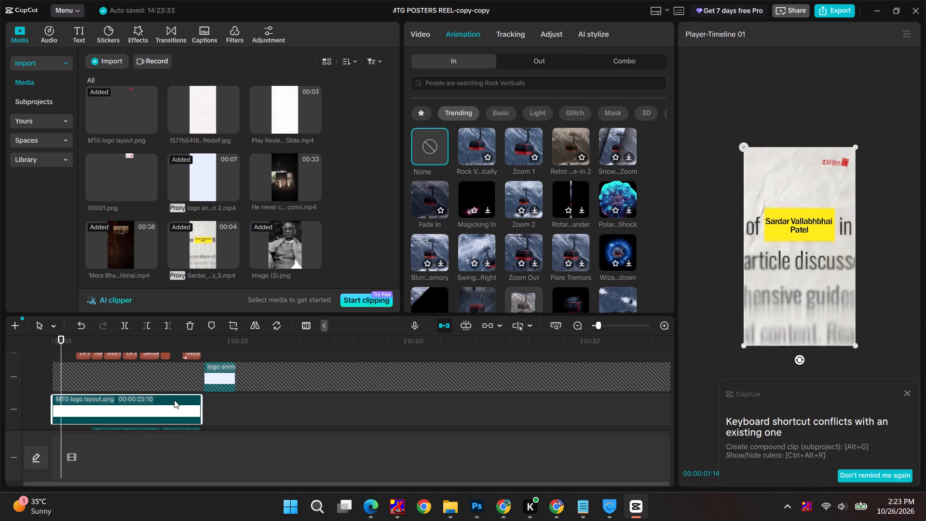
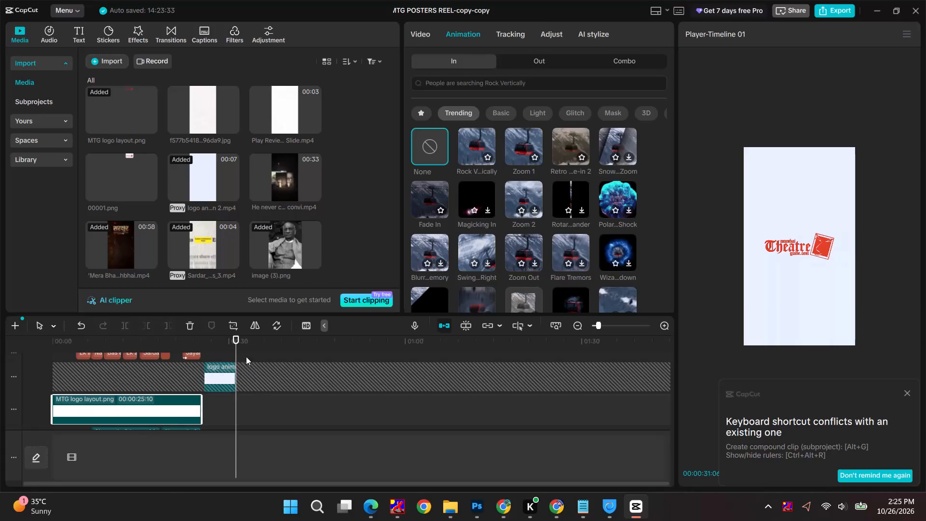
# Play the reel from the beginning and colour "Bharat ko ek karne ka sapna." yellow (F4C70F) in its caption.
pyautogui.moveTo(237, 334); pyautogui.dragTo(0, 336)
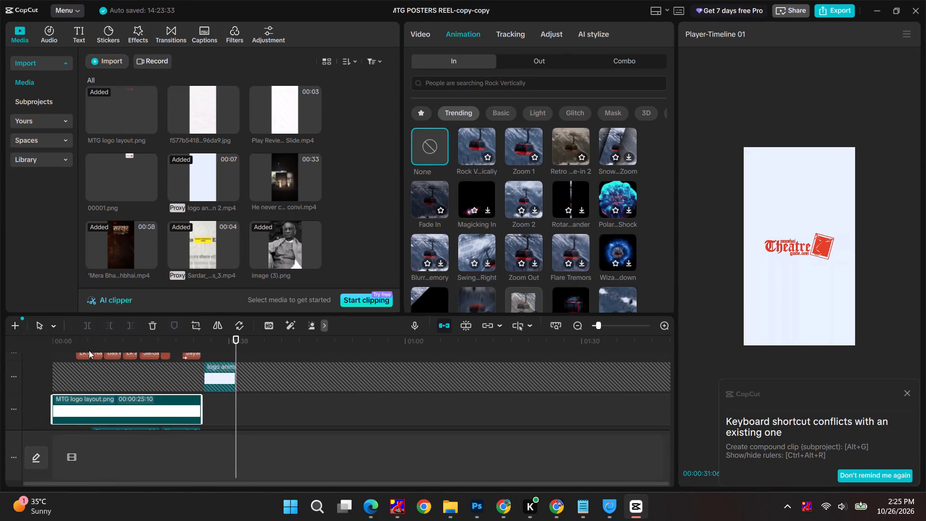
pyautogui.moveTo(89, 343); pyautogui.dragTo(19, 334)
pyautogui.press('space')
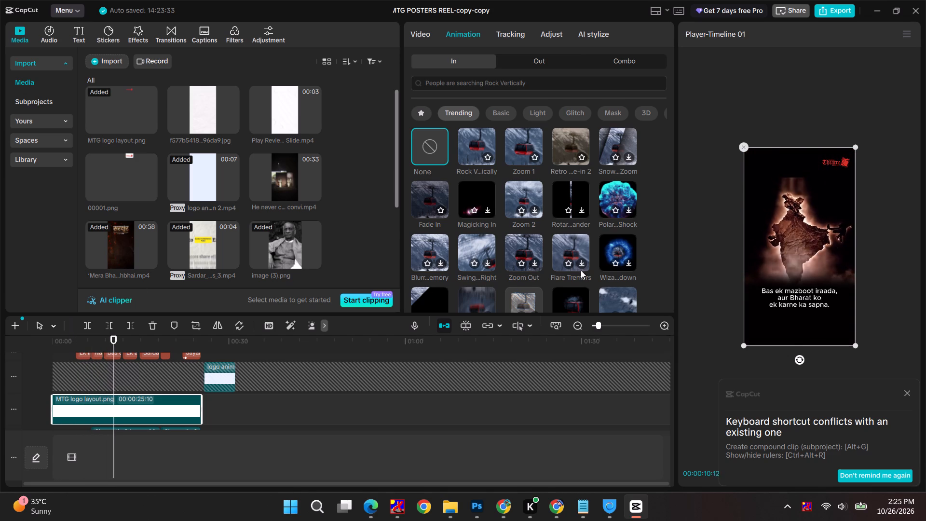
pyautogui.click(795, 288)
pyautogui.doubleClick(790, 293)
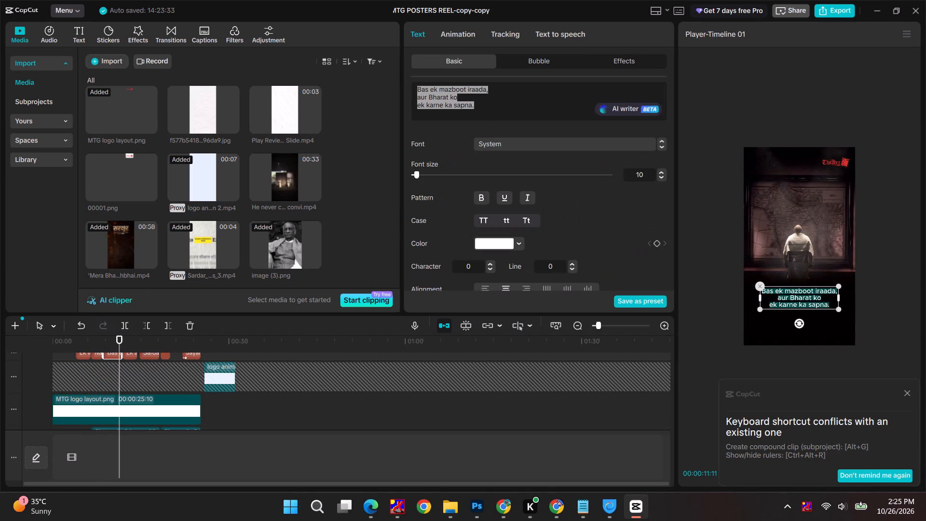
pyautogui.moveTo(790, 298); pyautogui.dragTo(831, 308)
pyautogui.click(498, 243)
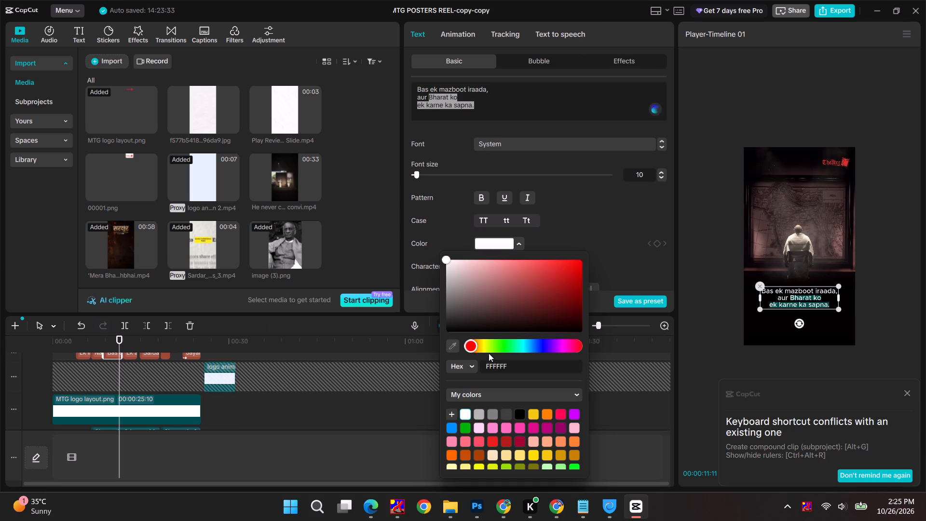
pyautogui.click(533, 418)
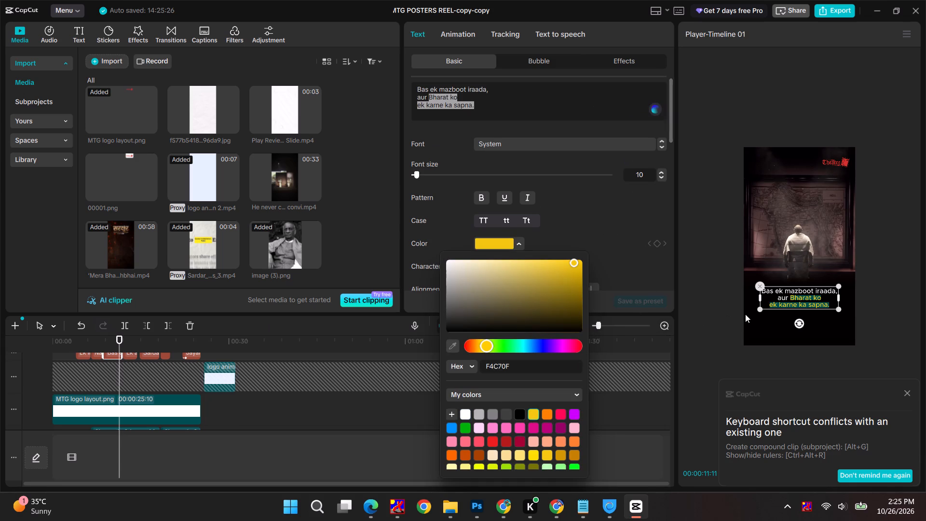
pyautogui.click(757, 328)
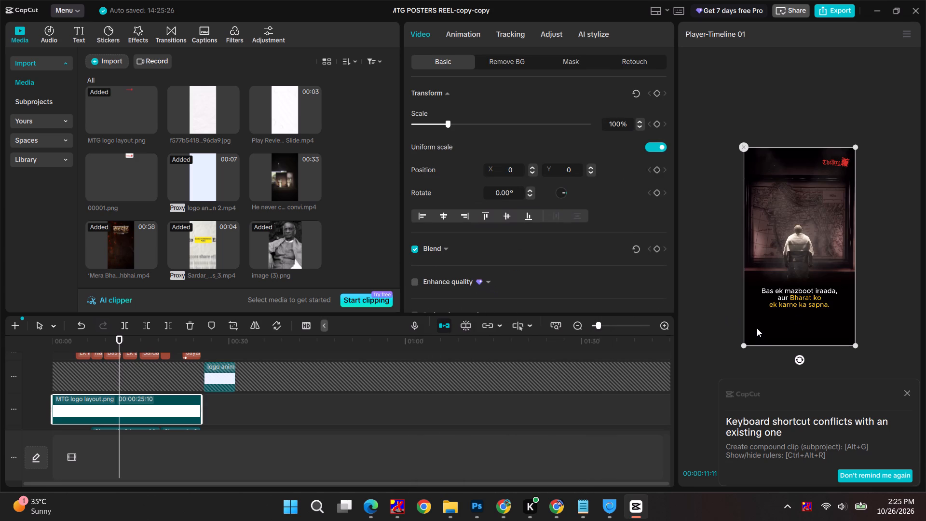
# Scrub through the following captions to check their highlighted words, and return to the start of the reel.
pyautogui.moveTo(120, 338); pyautogui.dragTo(149, 340)
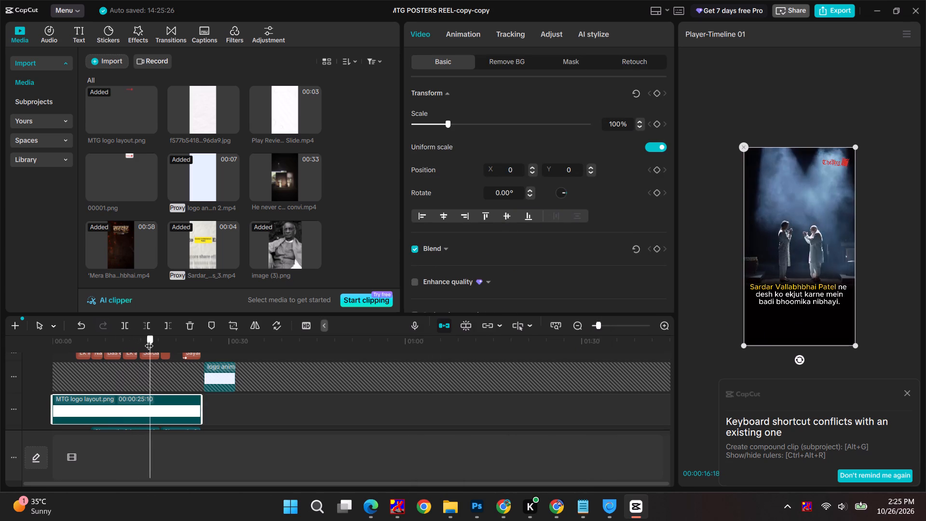
pyautogui.moveTo(149, 340); pyautogui.dragTo(174, 342)
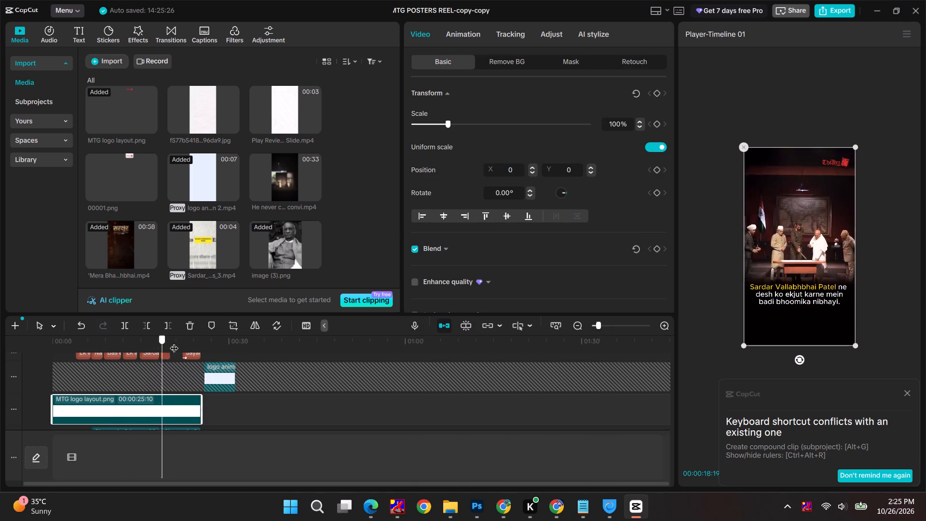
pyautogui.moveTo(174, 342); pyautogui.dragTo(1, 358)
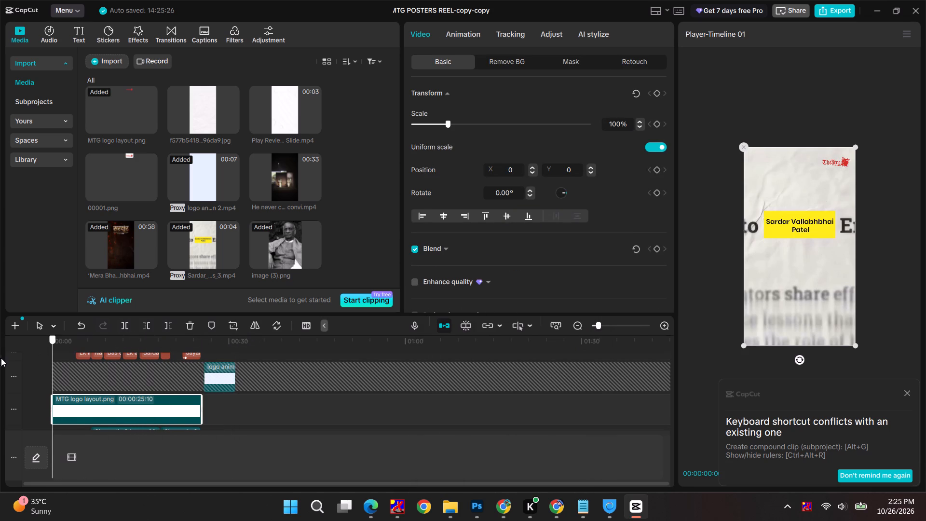
pyautogui.moveTo(1, 358); pyautogui.dragTo(0, 358)
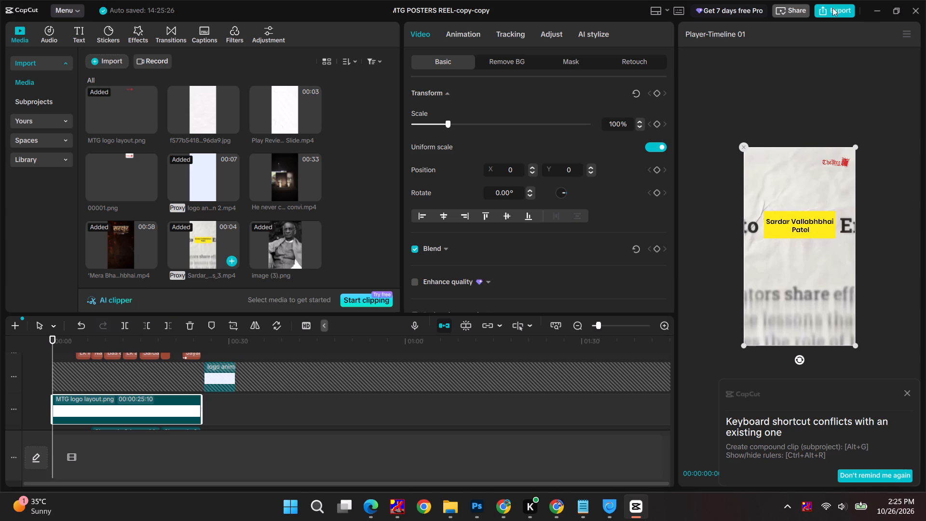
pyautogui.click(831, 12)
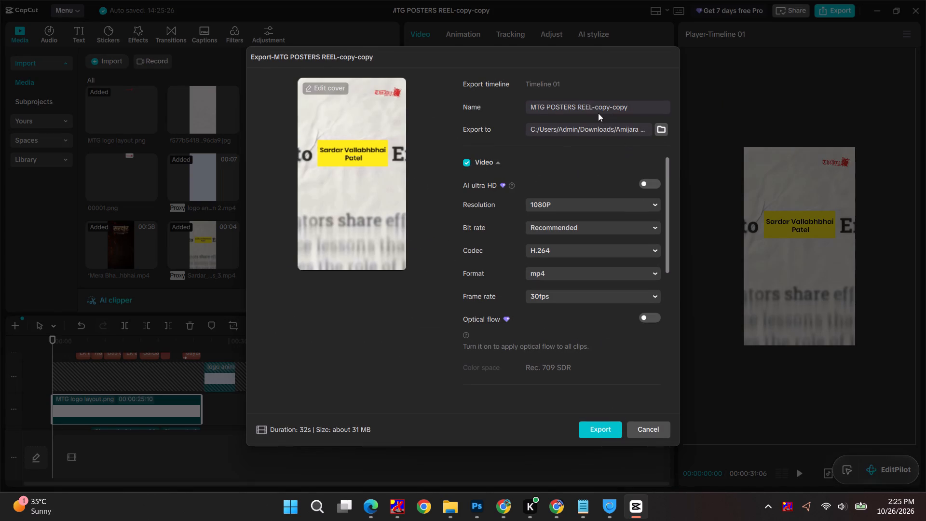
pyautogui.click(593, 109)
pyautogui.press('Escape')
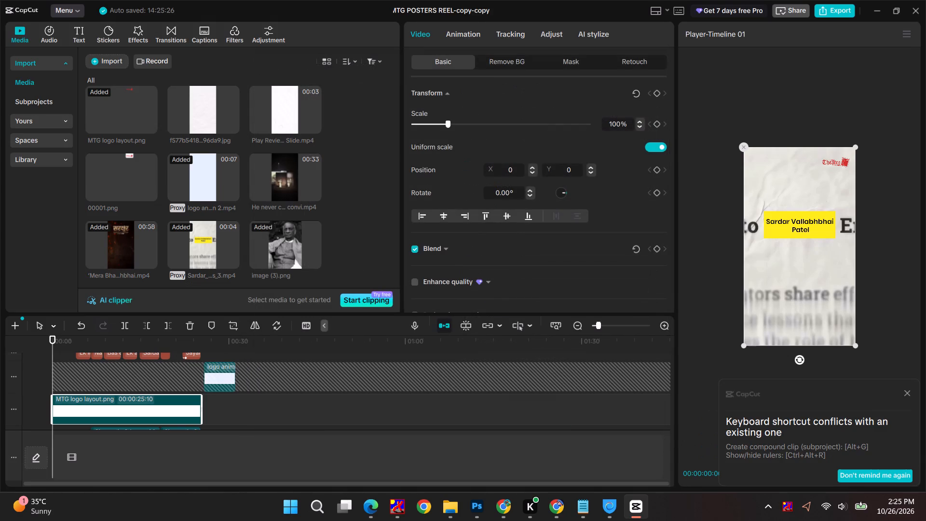
# Rename the project as "MTG SVP Reel" and copy the name.
pyautogui.doubleClick(417, 9)
pyautogui.hotkey('ctrl', 'a')
pyautogui.click(415, 12)
pyautogui.moveTo(407, 7); pyautogui.dragTo(625, 0)
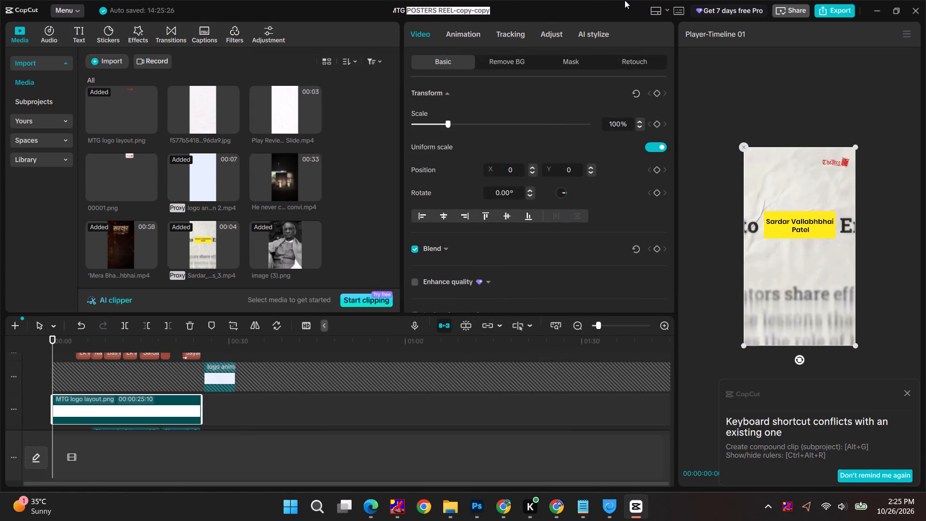
pyautogui.moveTo(625, 0); pyautogui.dragTo(625, 0)
pyautogui.write('SV')
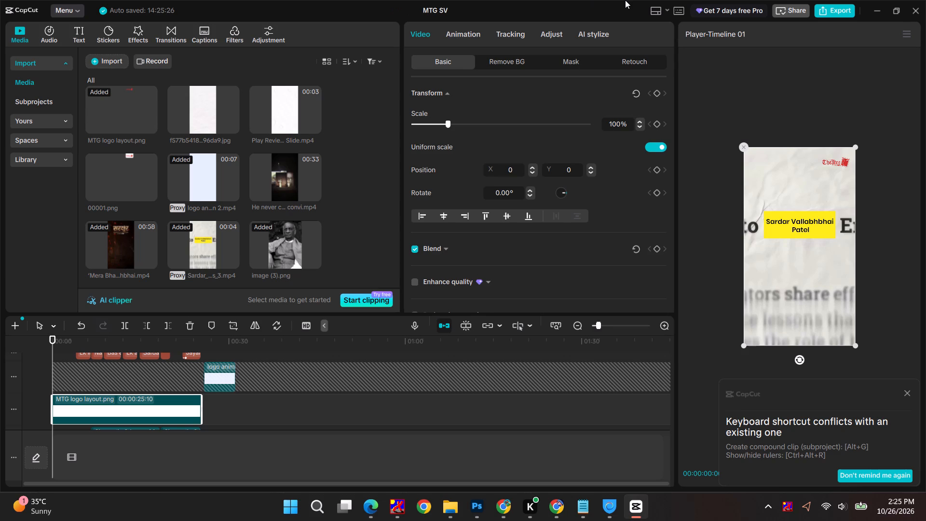
pyautogui.write('P')
pyautogui.press('space')
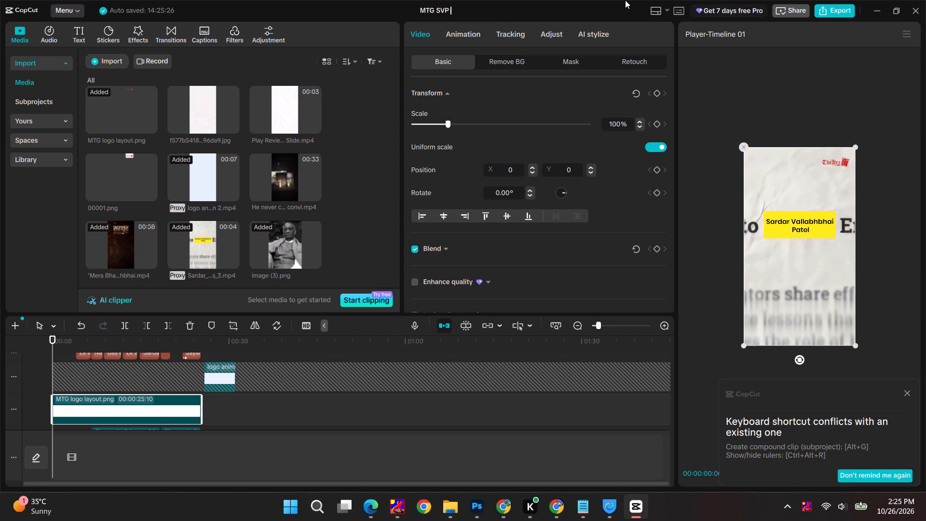
pyautogui.write('Ree')
pyautogui.press('l')
pyautogui.hotkey('ctrl', 'a')
pyautogui.hotkey('ctrl', 'c')
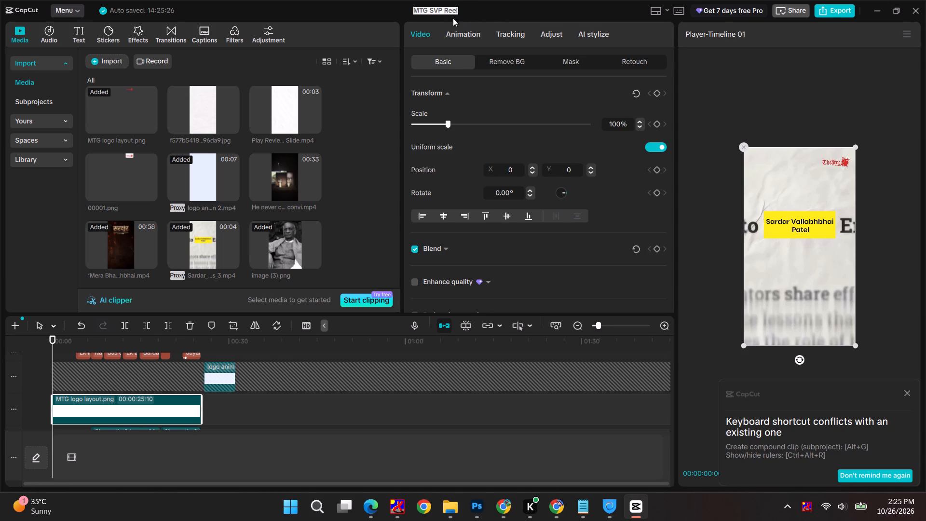
# Replace "Reel" with "Jayanti" in the project name and copy the full name.
pyautogui.doubleClick(449, 13)
pyautogui.write('Jayat')
pyautogui.press('BackSpace')
pyautogui.write('nti')
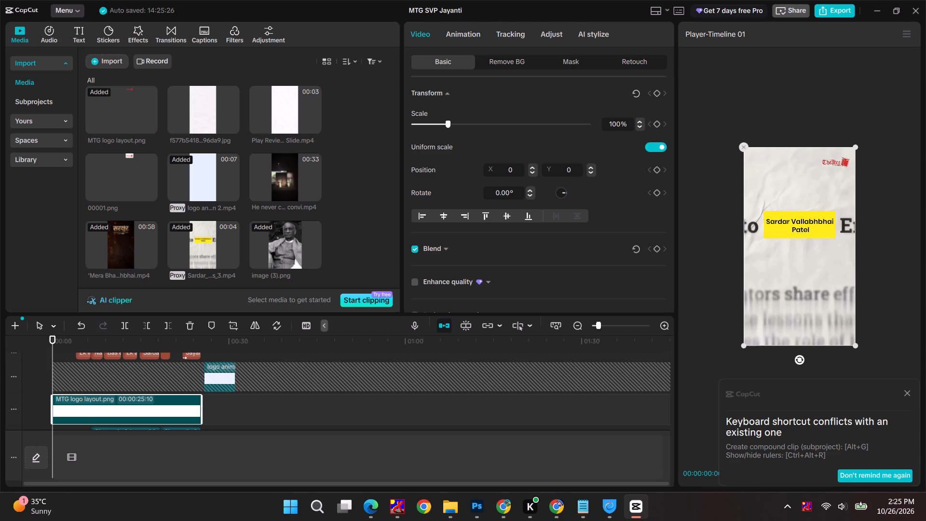
pyautogui.hotkey('ctrl', 'a')
pyautogui.hotkey('ctrl', 'c')
# Export the reel under the project name "MTG SVP Jayanti".
pyautogui.click(826, 16)
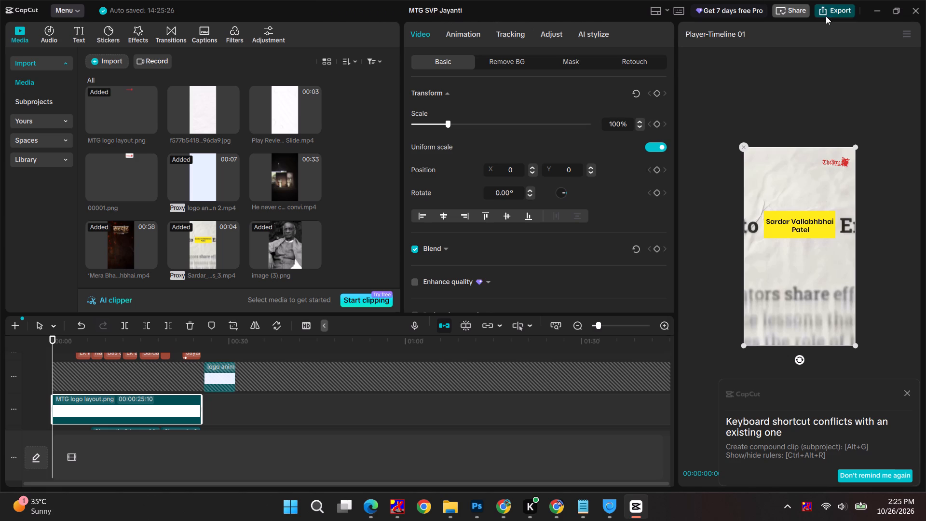
pyautogui.click(609, 434)
# Switch to File Explorer and open the Downloads folder.
pyautogui.hotkey('alt', 'Tab')
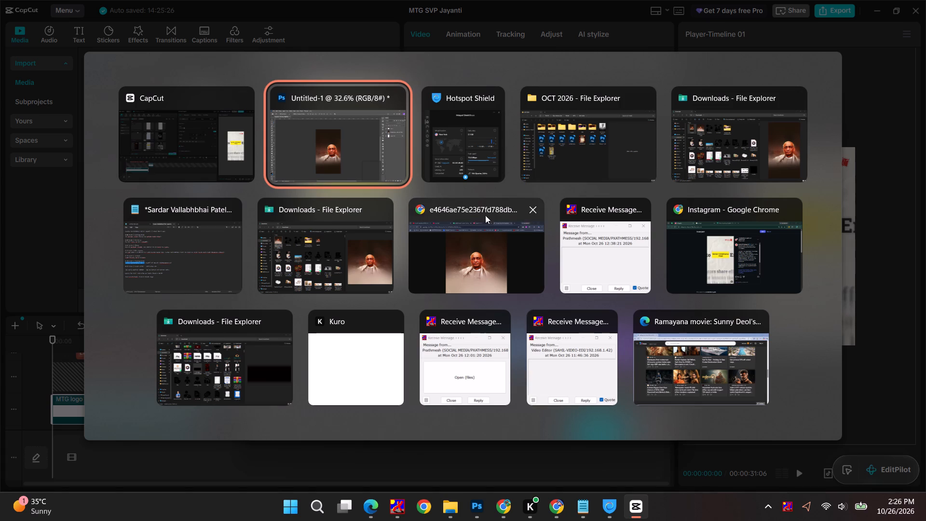
pyautogui.keyDown('alt'); pyautogui.click(288, 273); pyautogui.keyUp('alt')
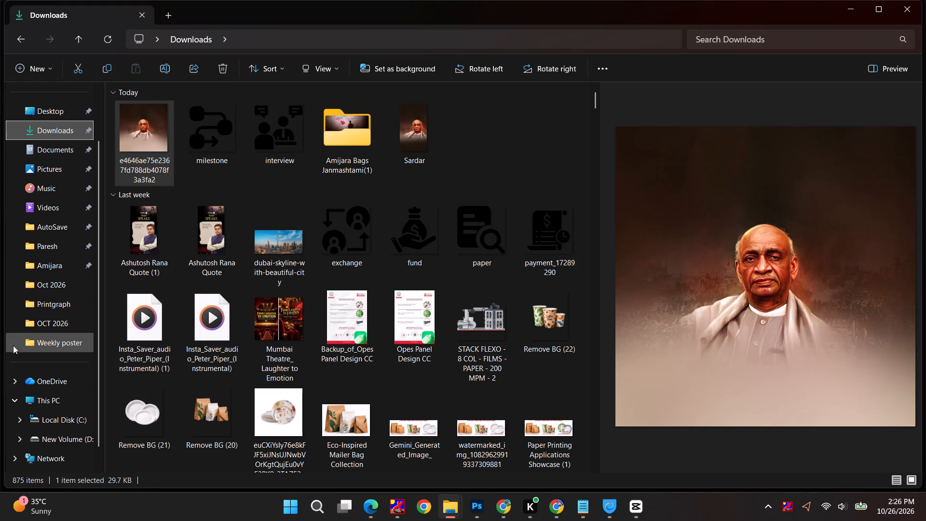
pyautogui.click(58, 131)
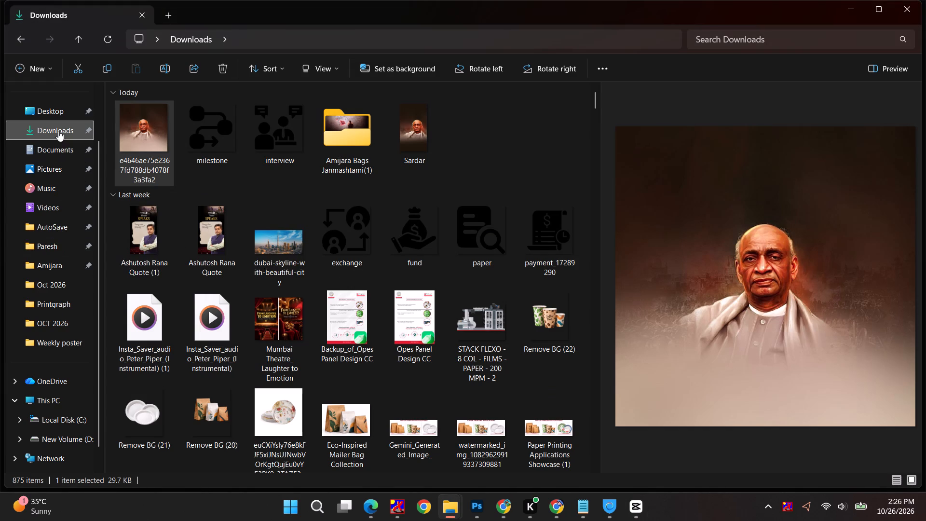
# Open the Amijara Bags Janmashtami(1) folder and delete the older MTG Sardar vallabhbhai video.
pyautogui.doubleClick(416, 149)
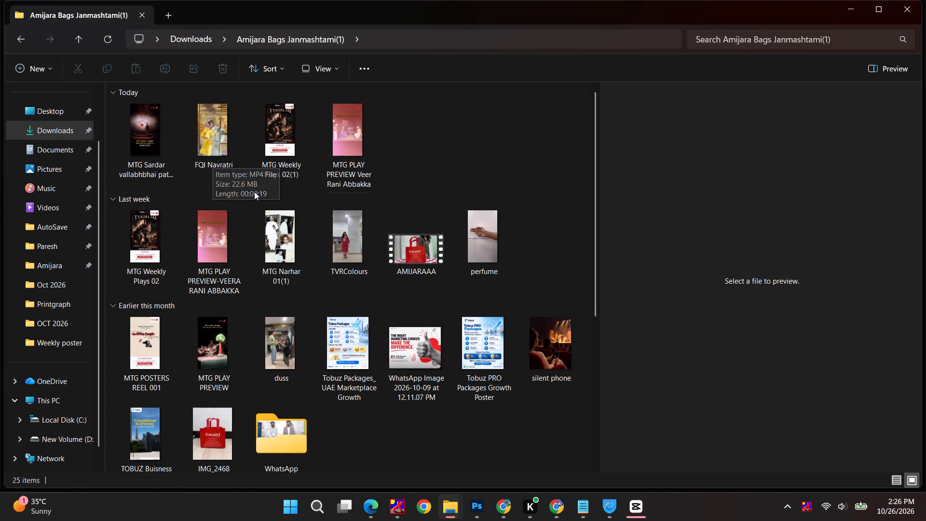
pyautogui.click(214, 162)
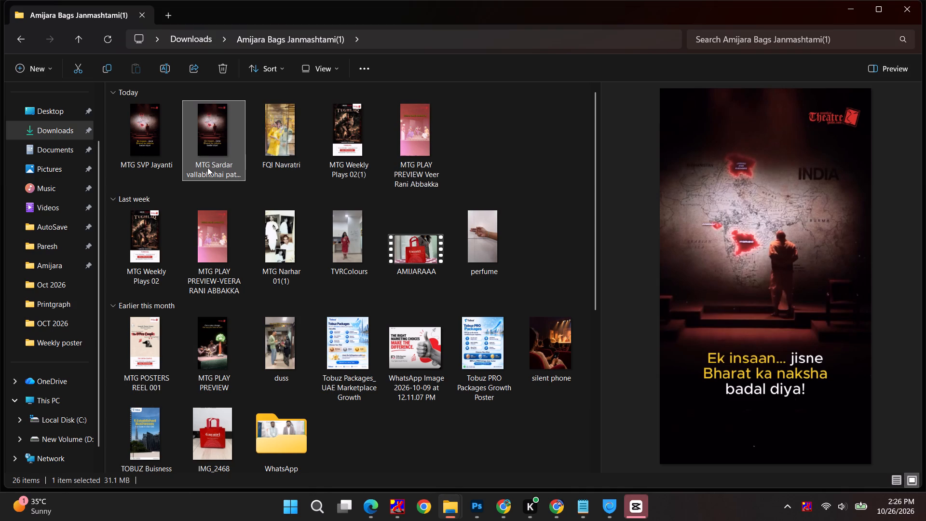
pyautogui.press('Delete')
# Delete last week's MTG Weekly Plays 02 and MTG PLAY PREVIEW-VEERA RANI ABBAKKA videos from the folder.
pyautogui.click(140, 228)
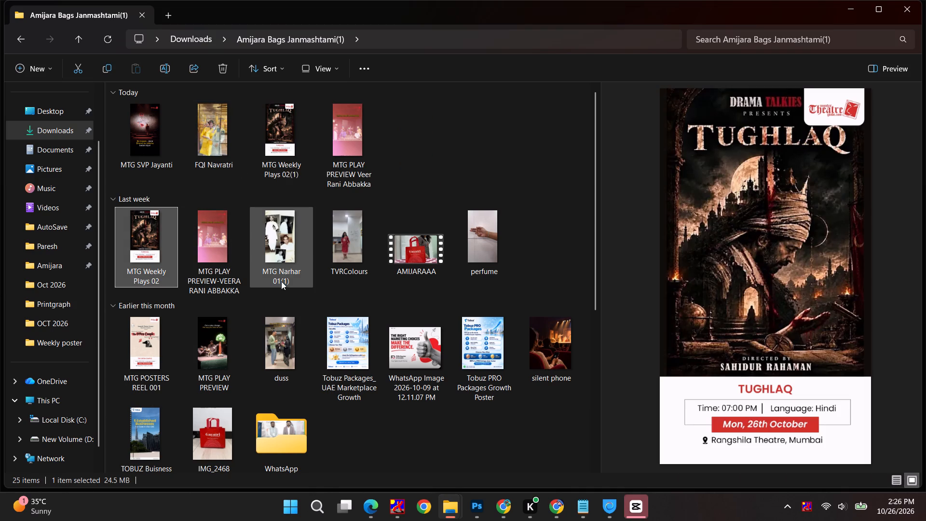
pyautogui.keyDown('shift'); pyautogui.click(221, 266); pyautogui.keyUp('shift')
pyautogui.press('Delete')
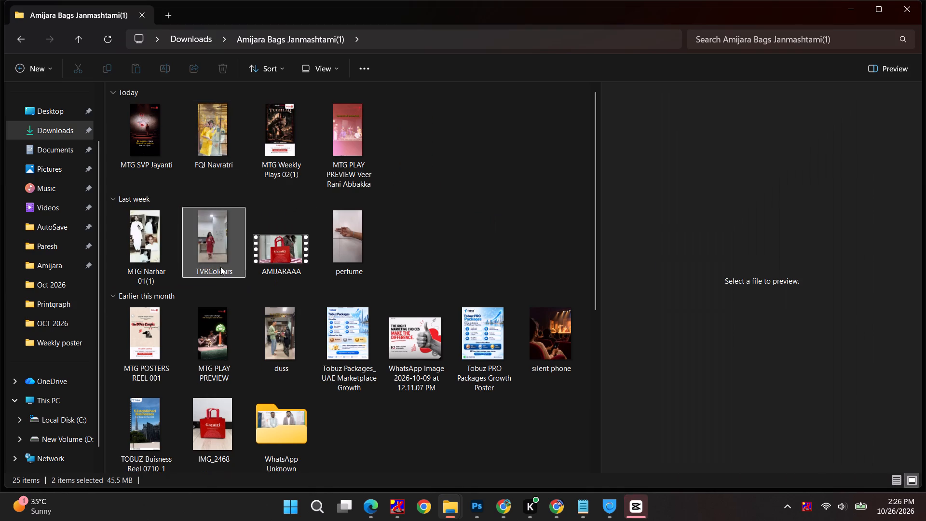
pyautogui.click(162, 148)
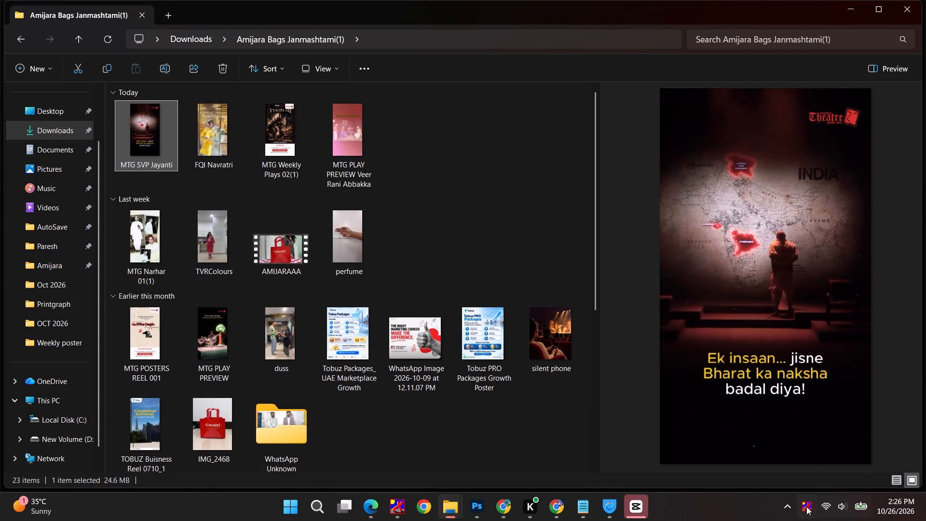
pyautogui.doubleClick(806, 506)
pyautogui.moveTo(141, 141); pyautogui.dragTo(424, 258)
pyautogui.click(418, 213)
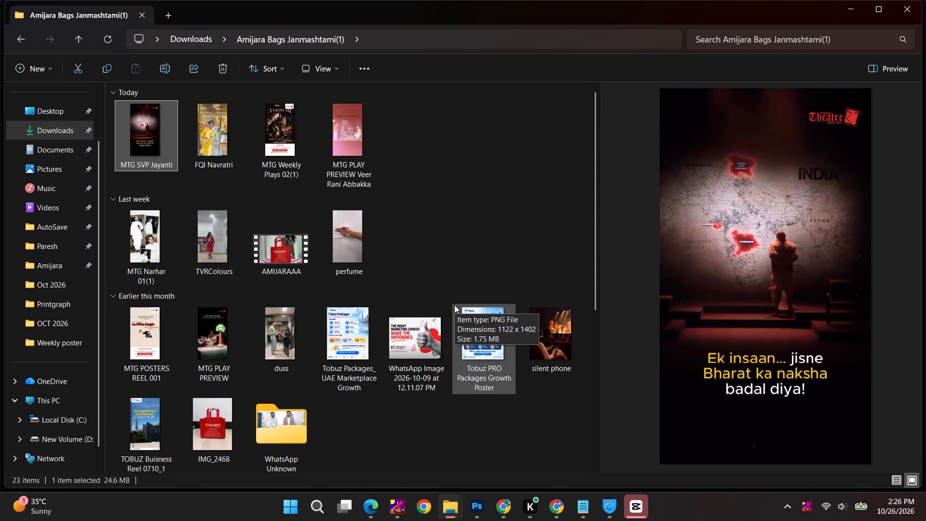
pyautogui.click(792, 503)
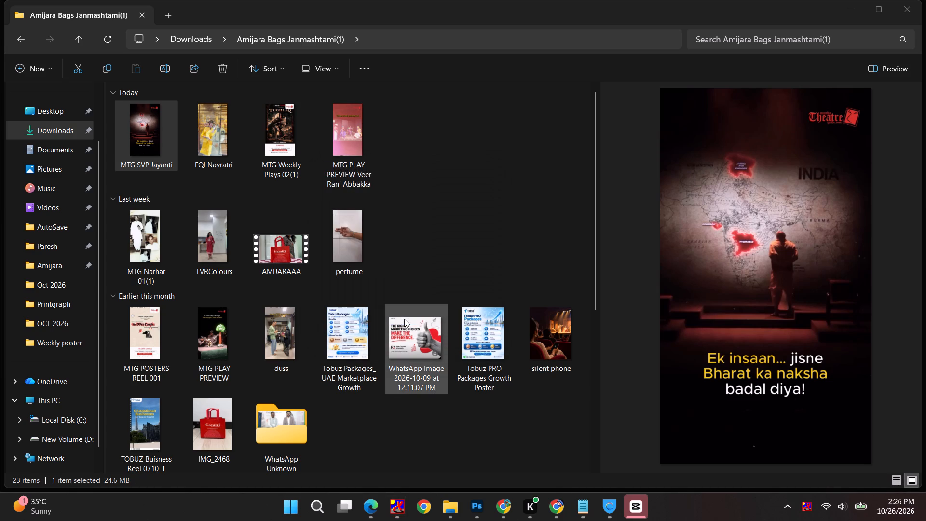
# Switch to the Chrome window with the Sardar Patel image and YouTube tabs.
pyautogui.click(550, 510)
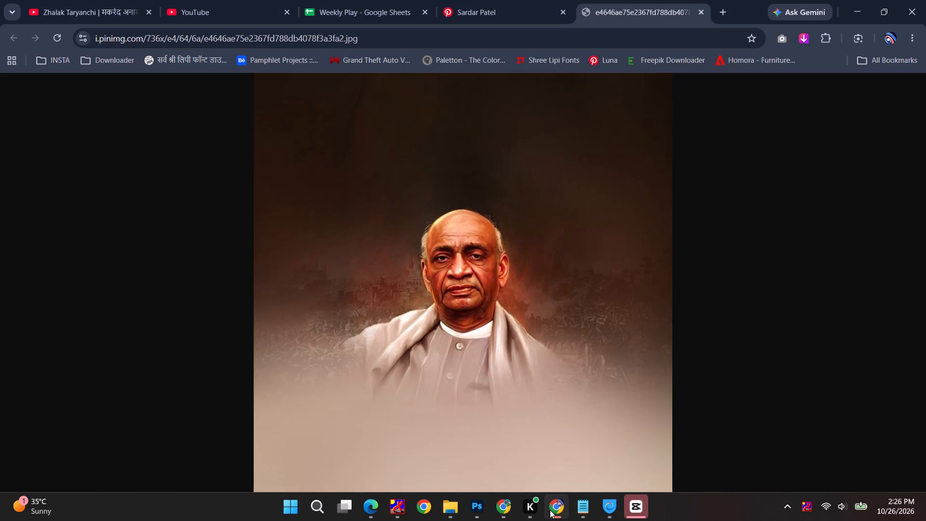